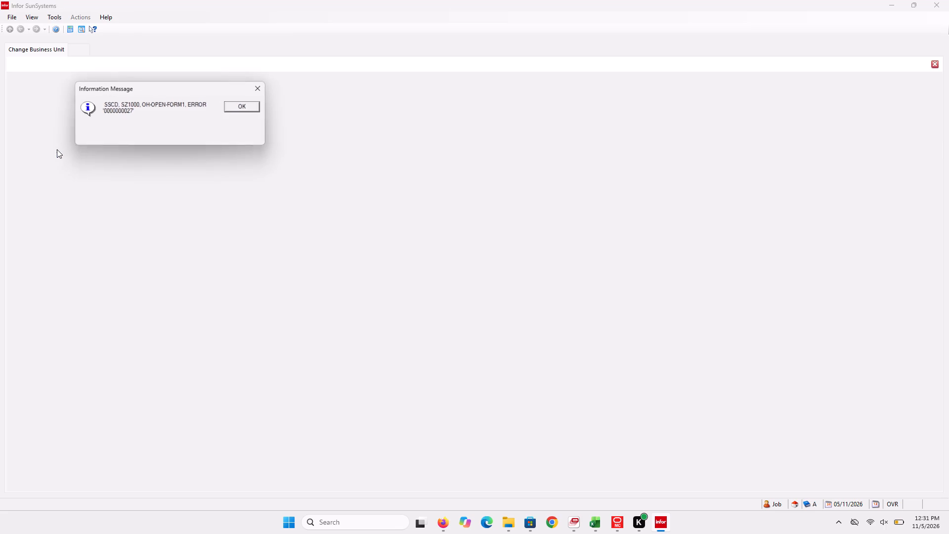
# Change the business unit to MKM, Muthu Keekorok Management Ltd, and continue with the current date.
pyautogui.click(253, 101)
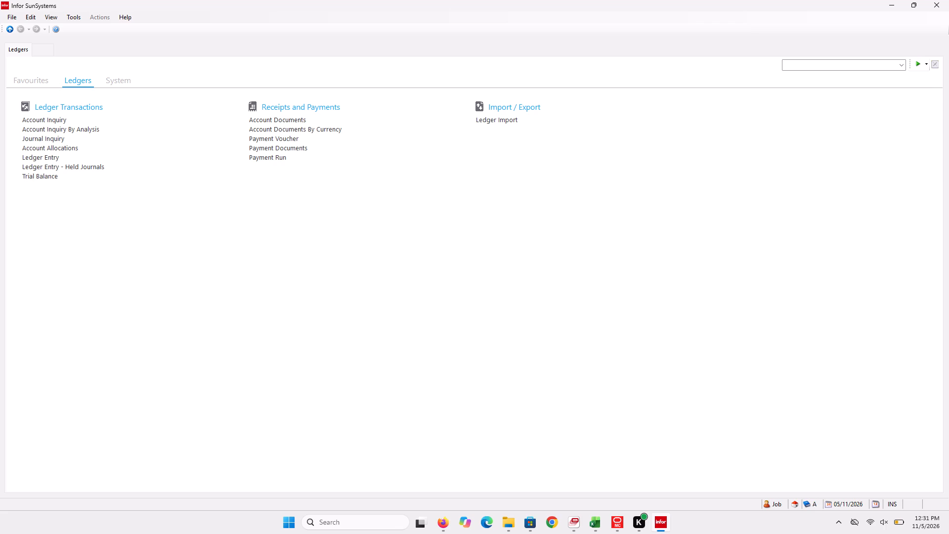
pyautogui.click(112, 83)
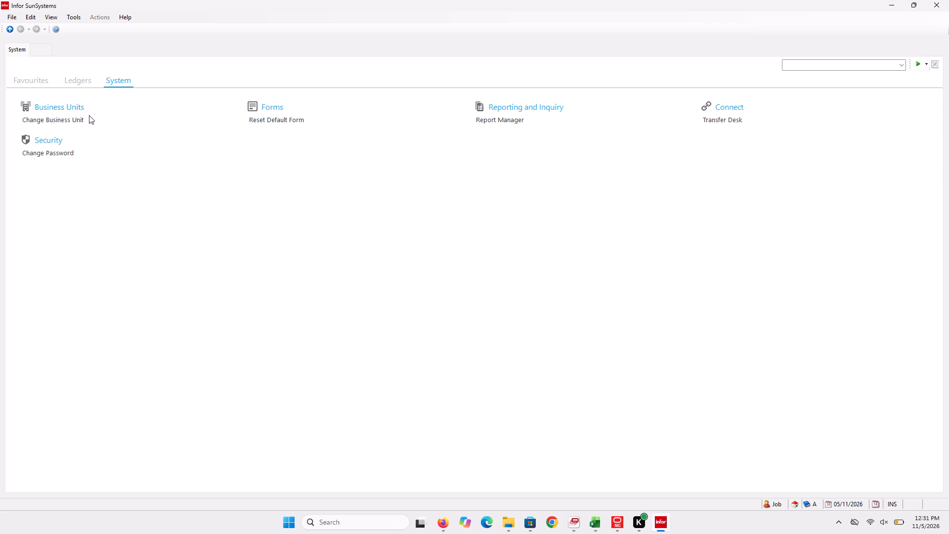
pyautogui.doubleClick(64, 121)
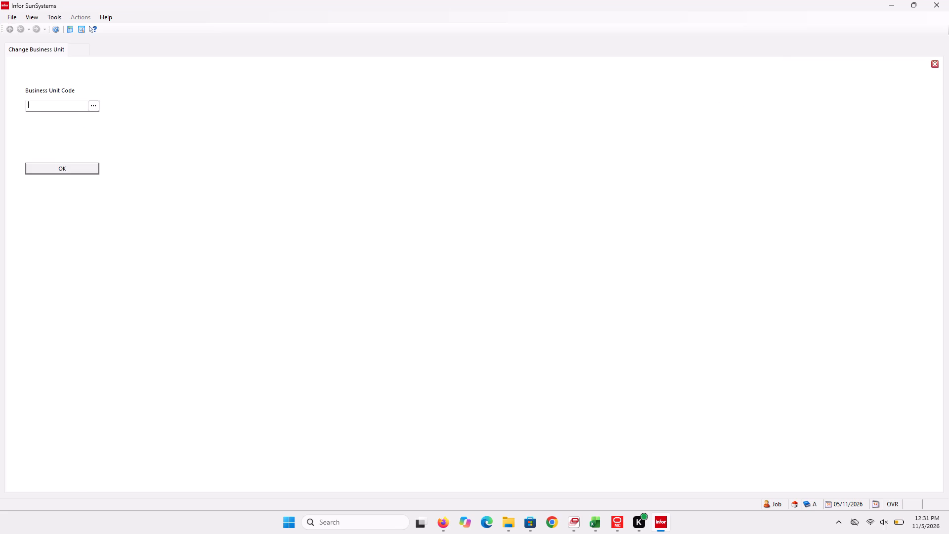
pyautogui.click(94, 105)
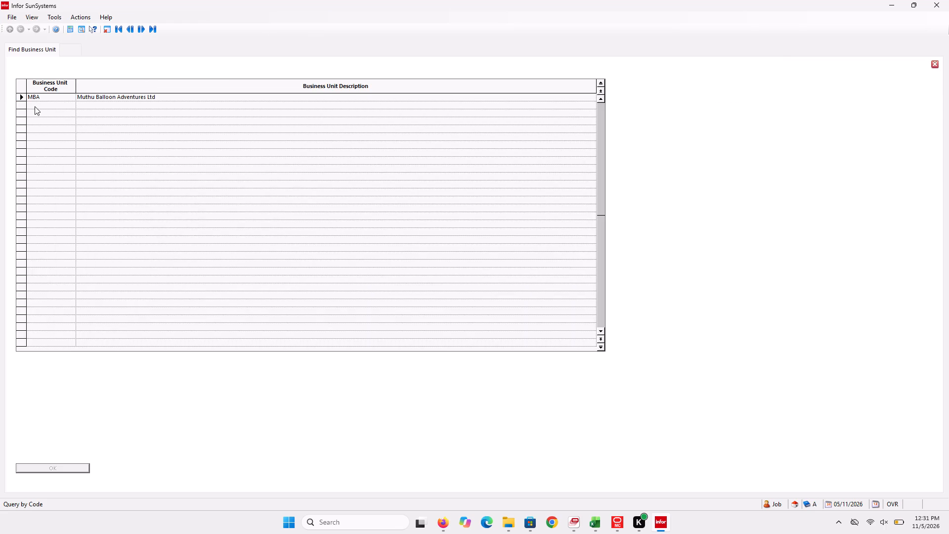
pyautogui.click(22, 107)
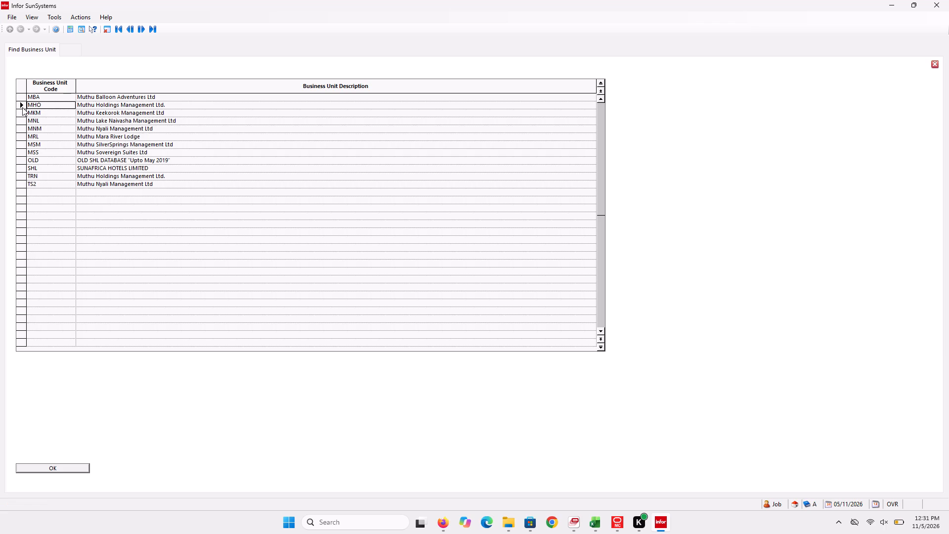
pyautogui.click(22, 107)
pyautogui.click(23, 110)
pyautogui.press('Return')
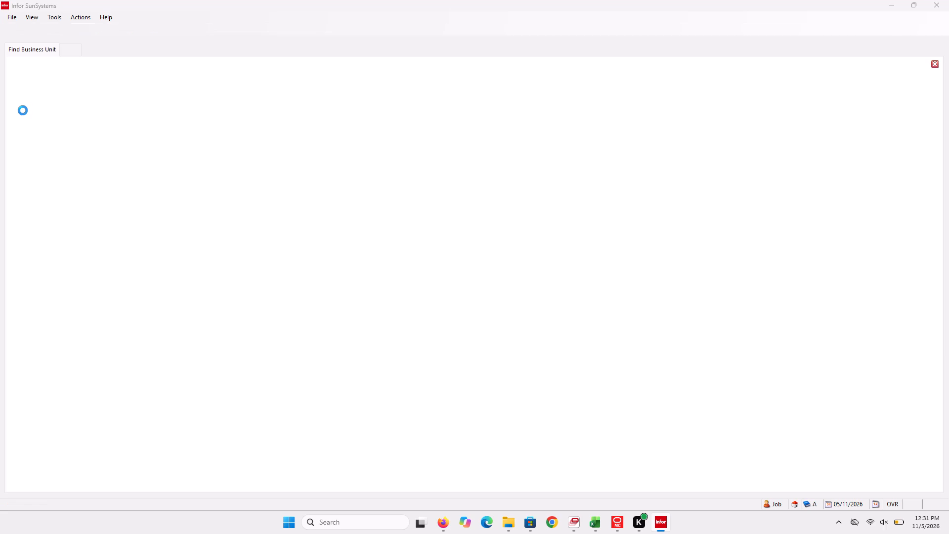
pyautogui.press('Return')
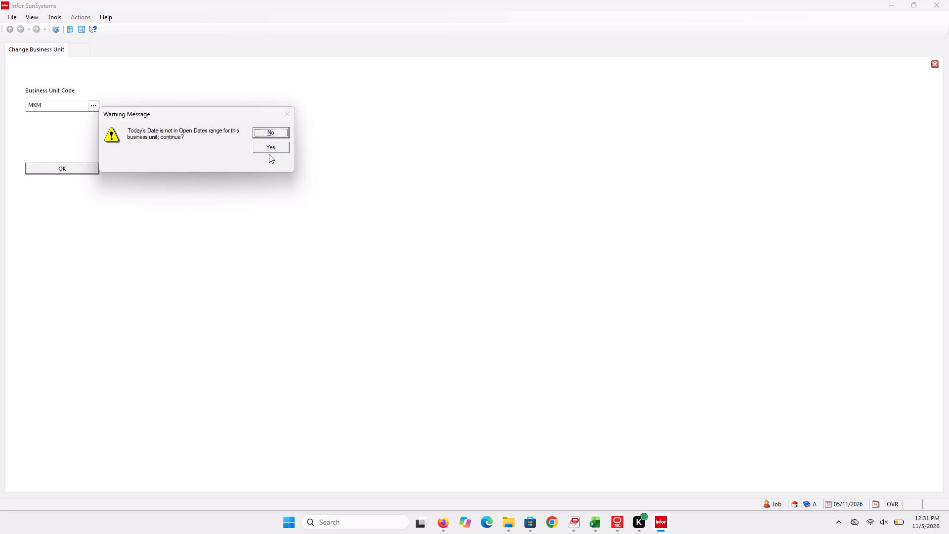
pyautogui.click(270, 150)
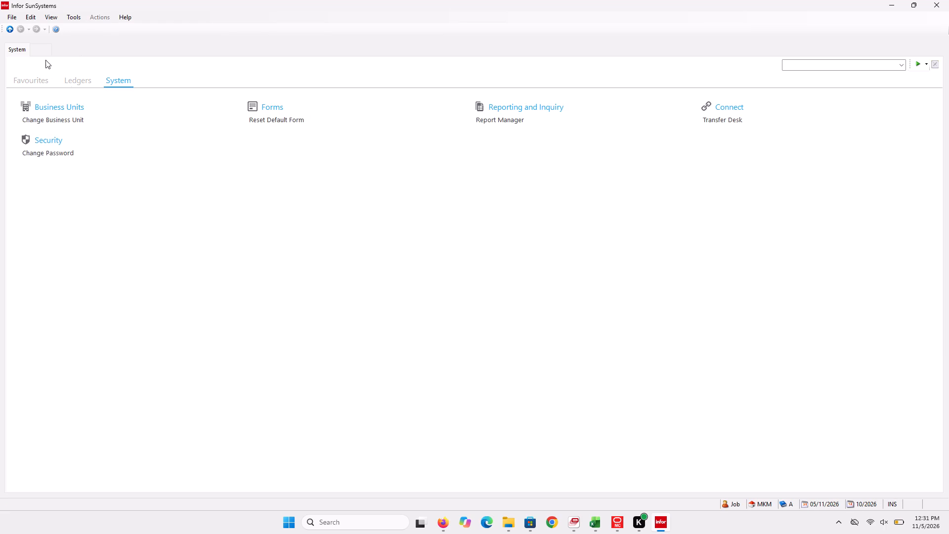
# Open Ledger Entry for business unit MKM at the first line of the F & B Invoices Transfer journal.
pyautogui.click(74, 82)
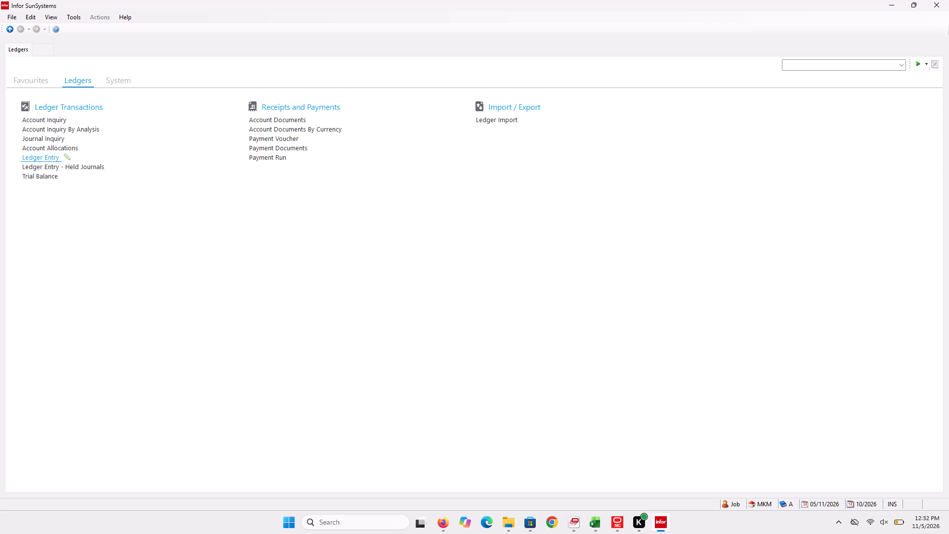
pyautogui.doubleClick(55, 160)
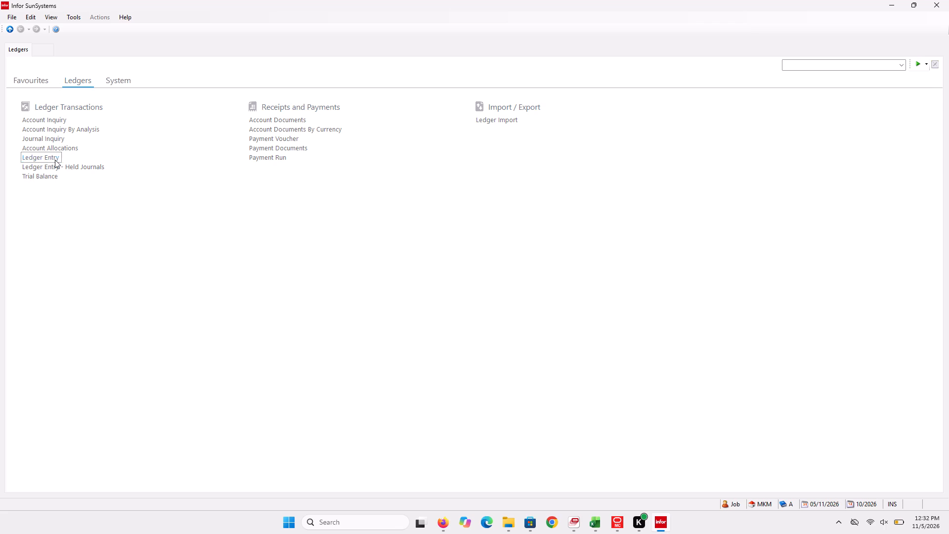
pyautogui.click(280, 157)
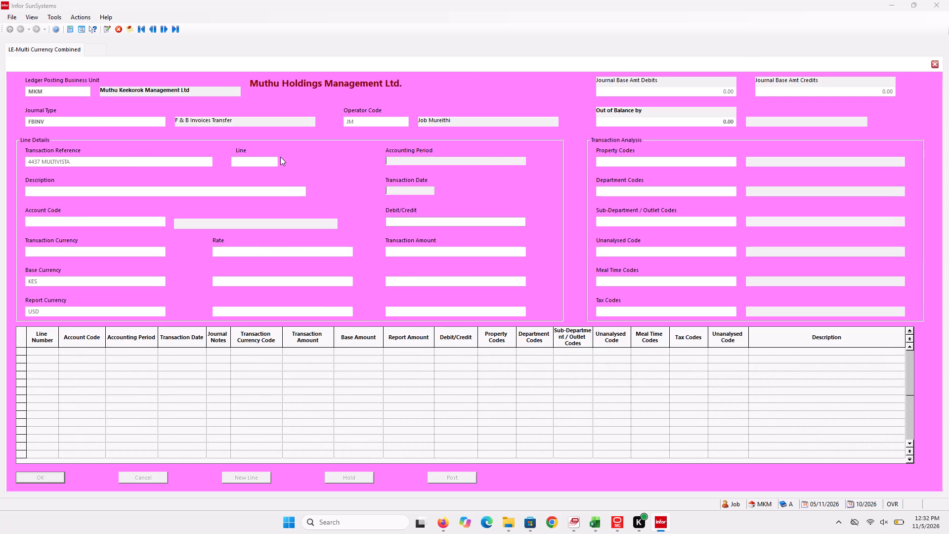
pyautogui.click(308, 162)
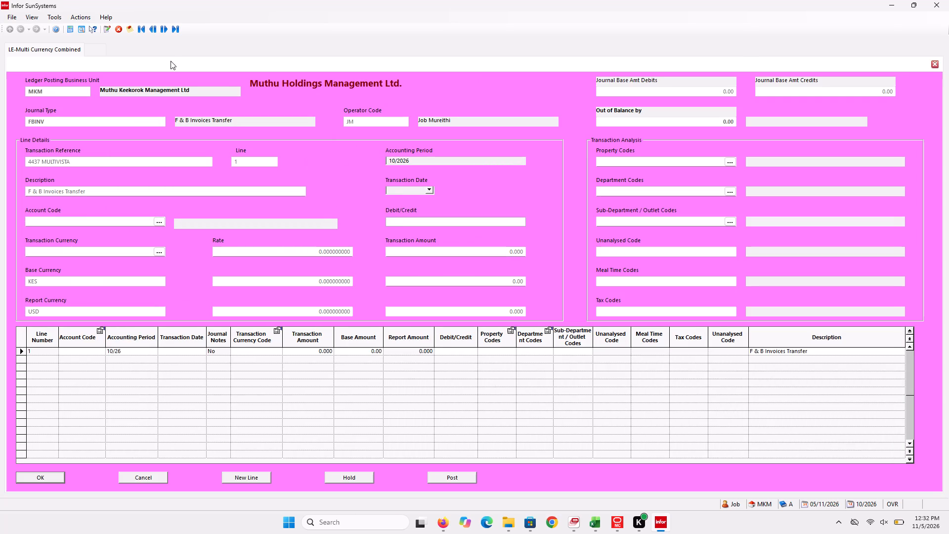
# Open Account Allocations alongside the ledger entry and extract the unallocated transactions of account 9999Z.
pyautogui.click(94, 52)
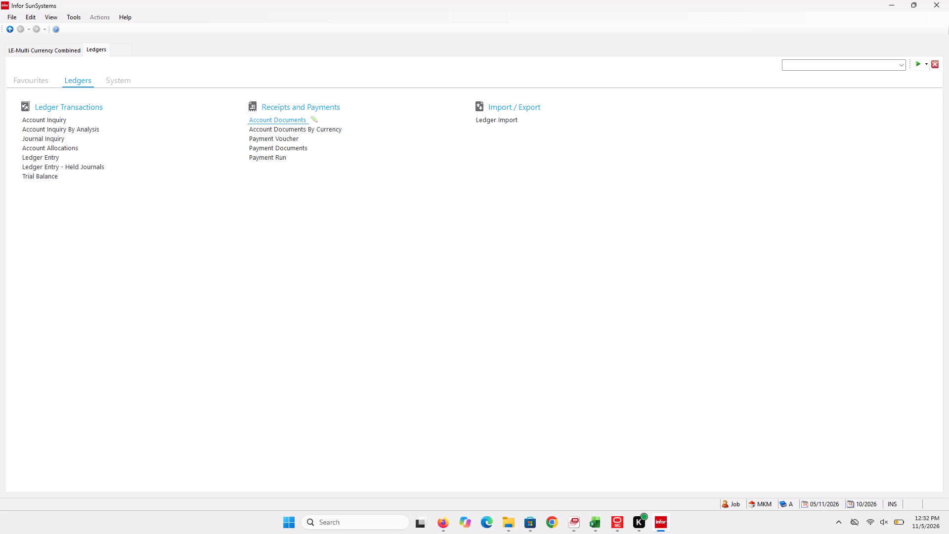
pyautogui.doubleClick(57, 149)
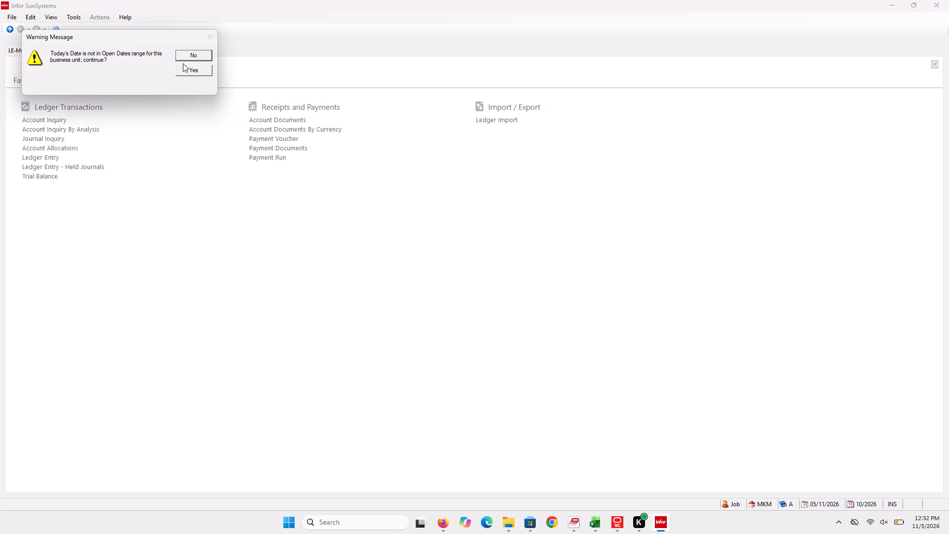
pyautogui.click(194, 73)
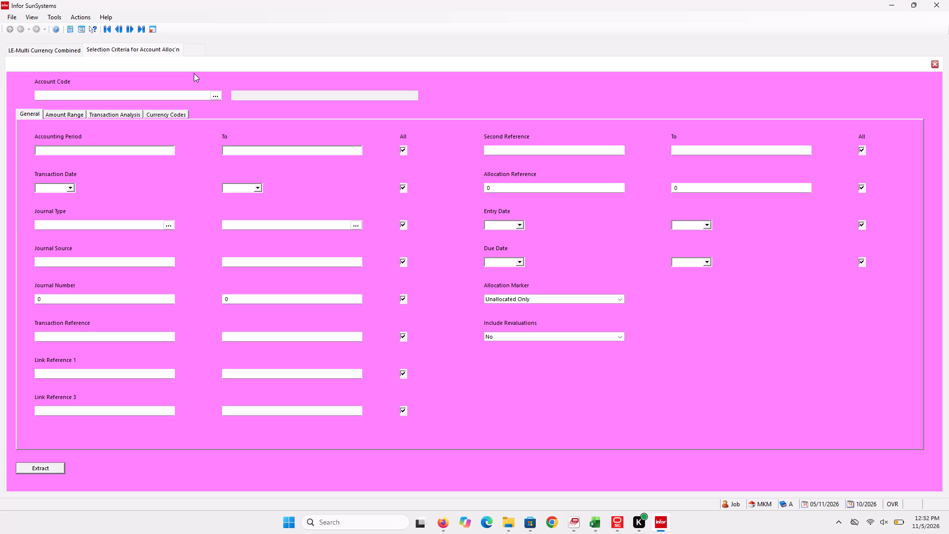
pyautogui.write('999')
pyautogui.press('9')
pyautogui.press('z')
pyautogui.press('Return')
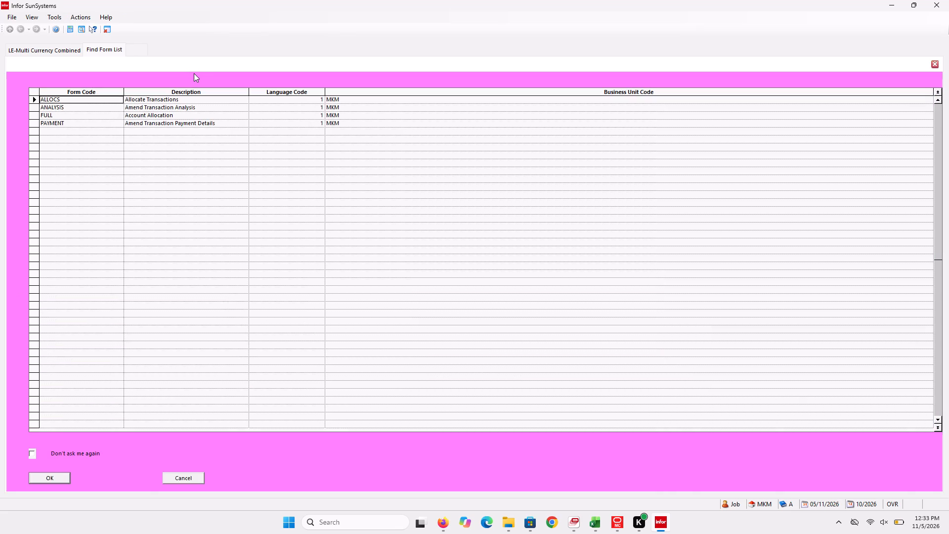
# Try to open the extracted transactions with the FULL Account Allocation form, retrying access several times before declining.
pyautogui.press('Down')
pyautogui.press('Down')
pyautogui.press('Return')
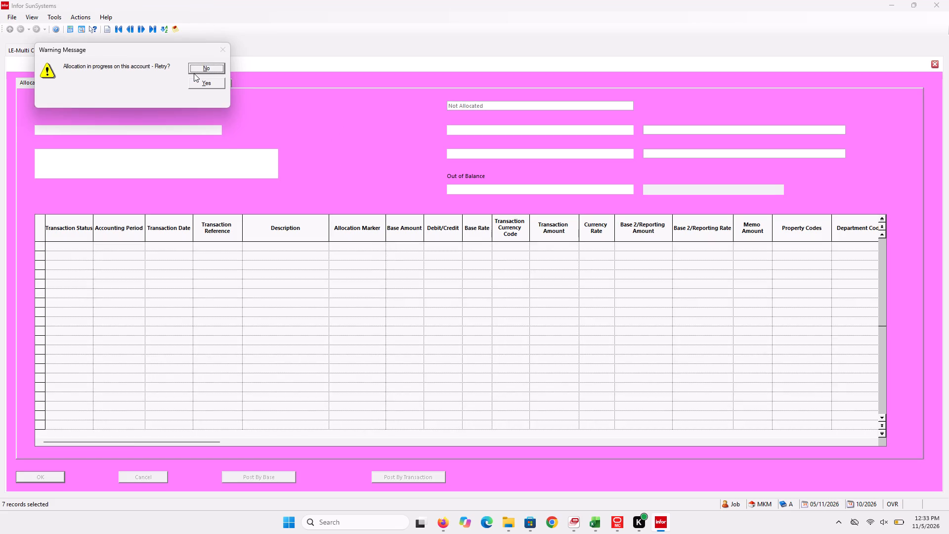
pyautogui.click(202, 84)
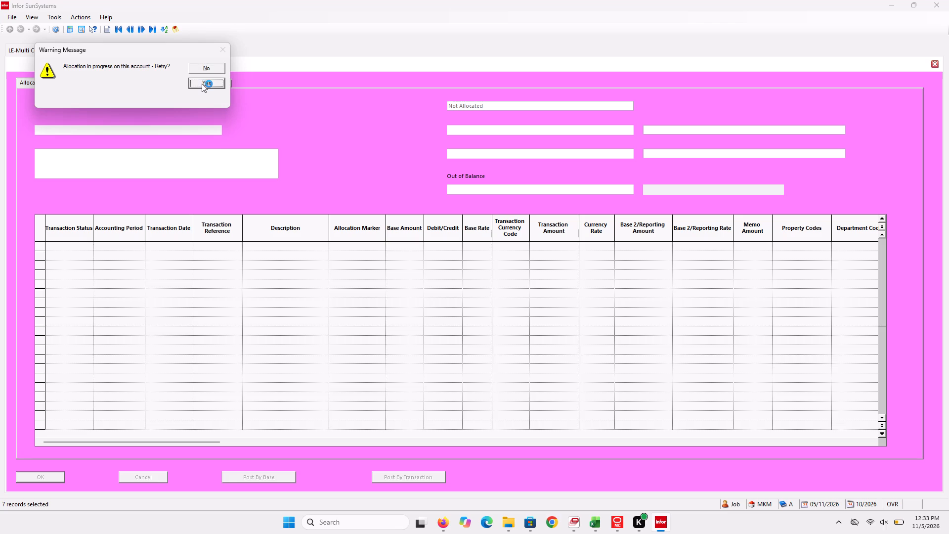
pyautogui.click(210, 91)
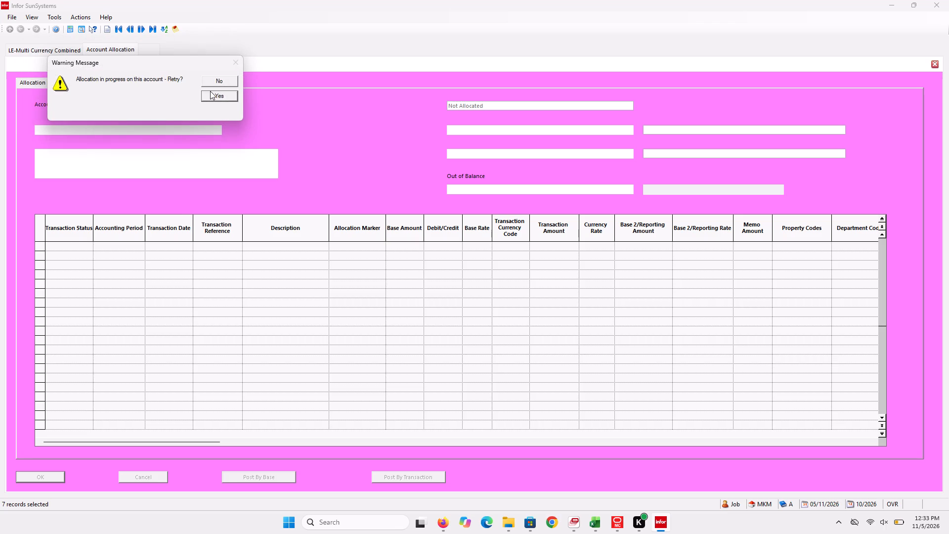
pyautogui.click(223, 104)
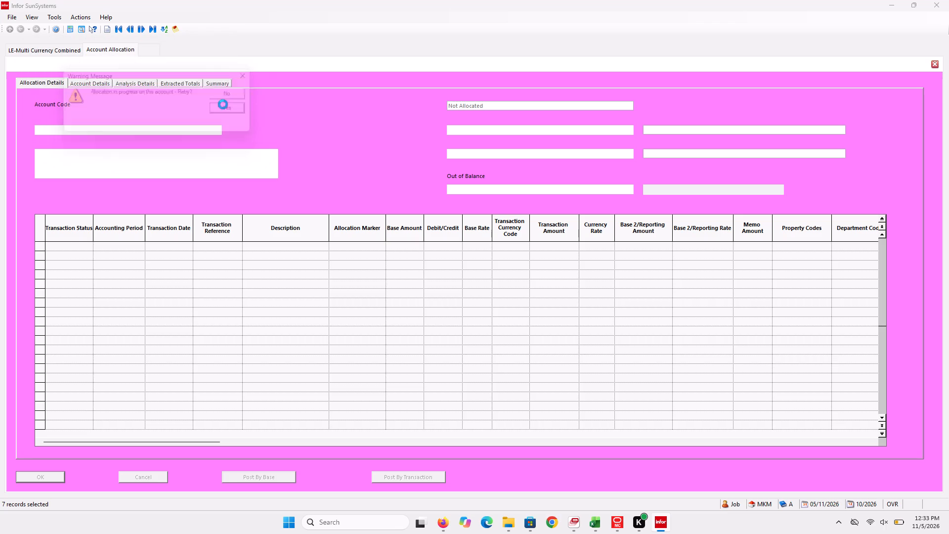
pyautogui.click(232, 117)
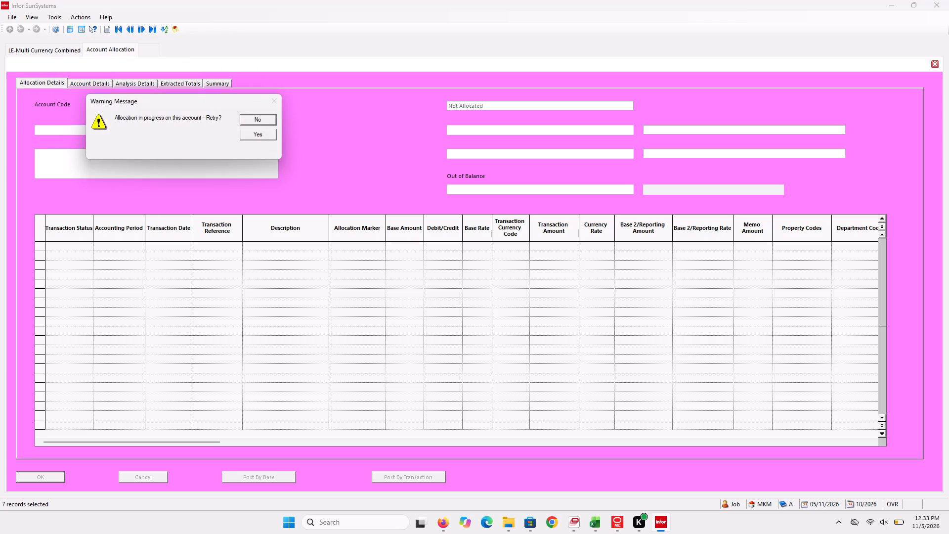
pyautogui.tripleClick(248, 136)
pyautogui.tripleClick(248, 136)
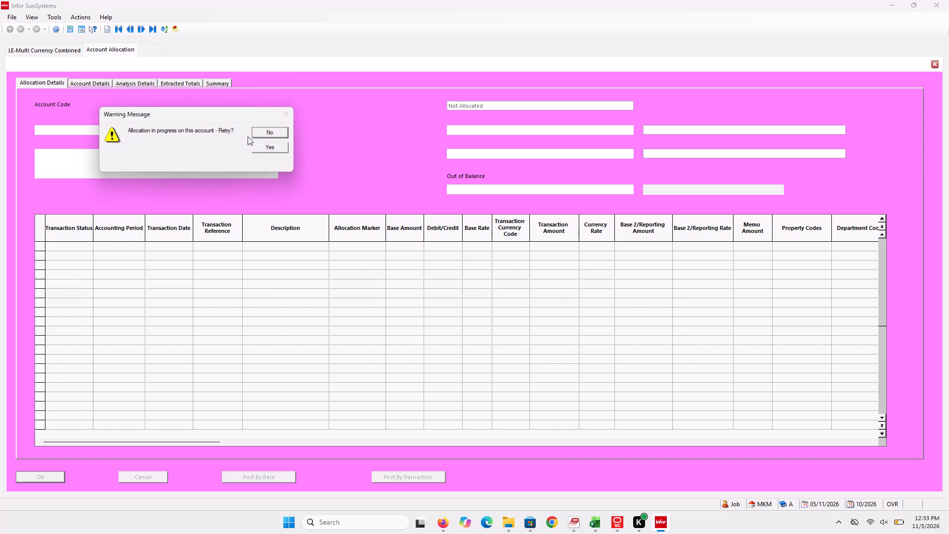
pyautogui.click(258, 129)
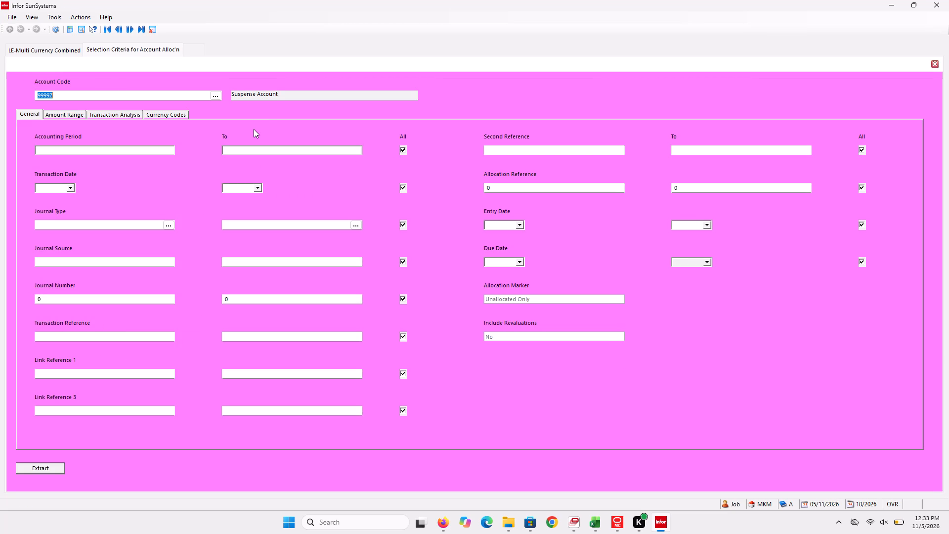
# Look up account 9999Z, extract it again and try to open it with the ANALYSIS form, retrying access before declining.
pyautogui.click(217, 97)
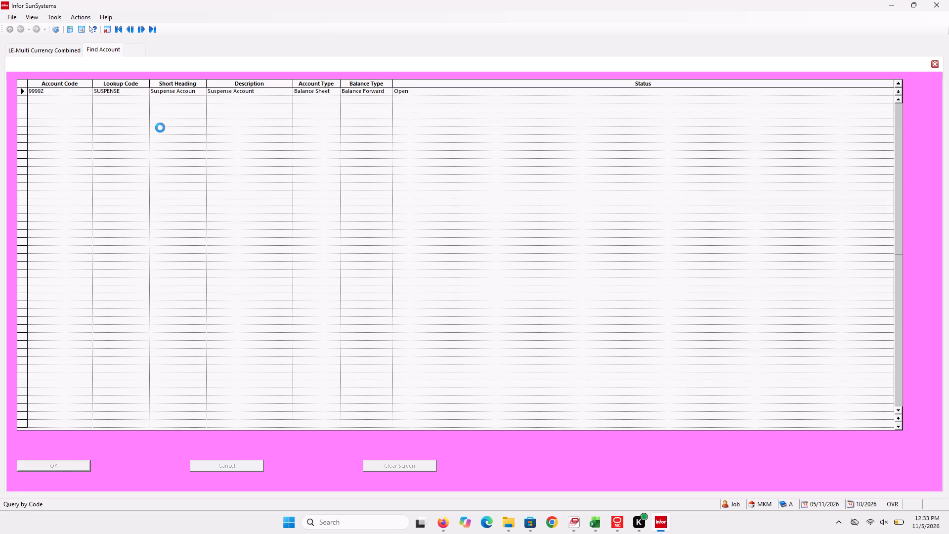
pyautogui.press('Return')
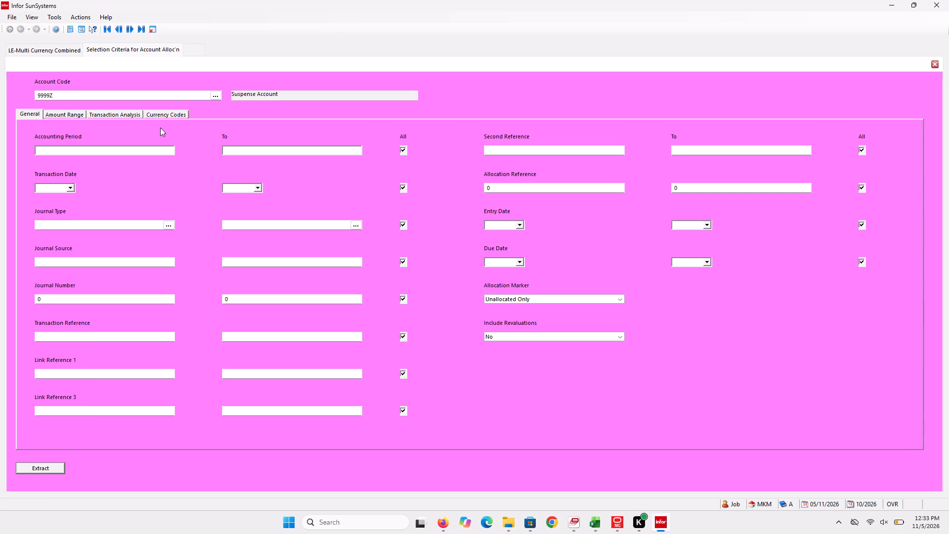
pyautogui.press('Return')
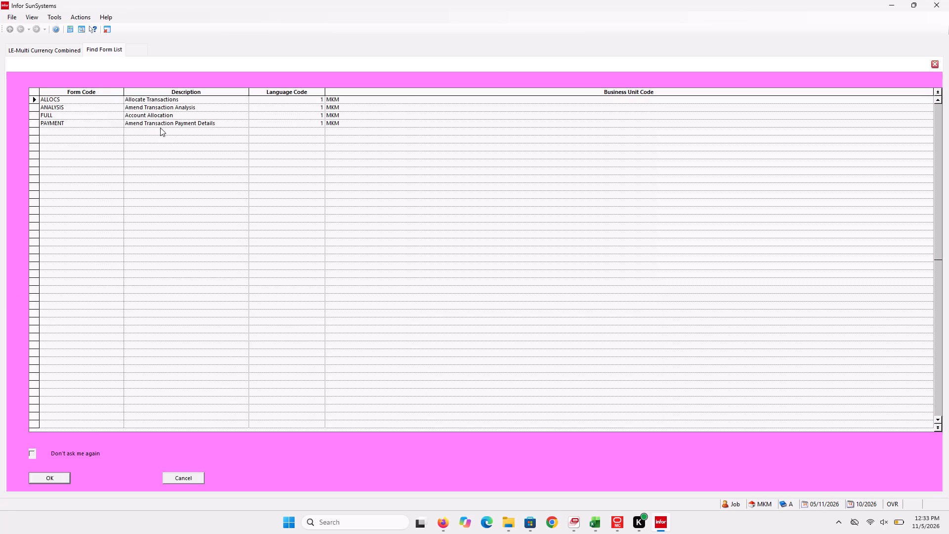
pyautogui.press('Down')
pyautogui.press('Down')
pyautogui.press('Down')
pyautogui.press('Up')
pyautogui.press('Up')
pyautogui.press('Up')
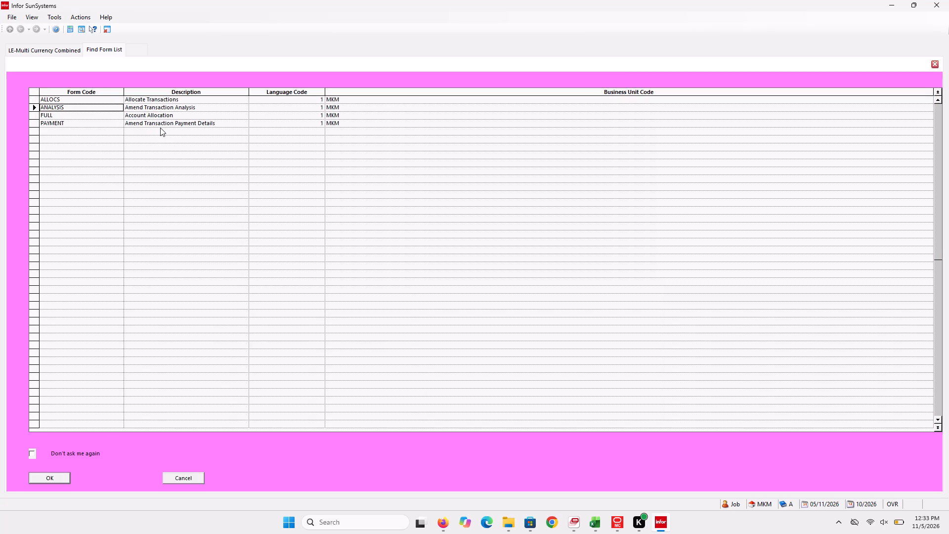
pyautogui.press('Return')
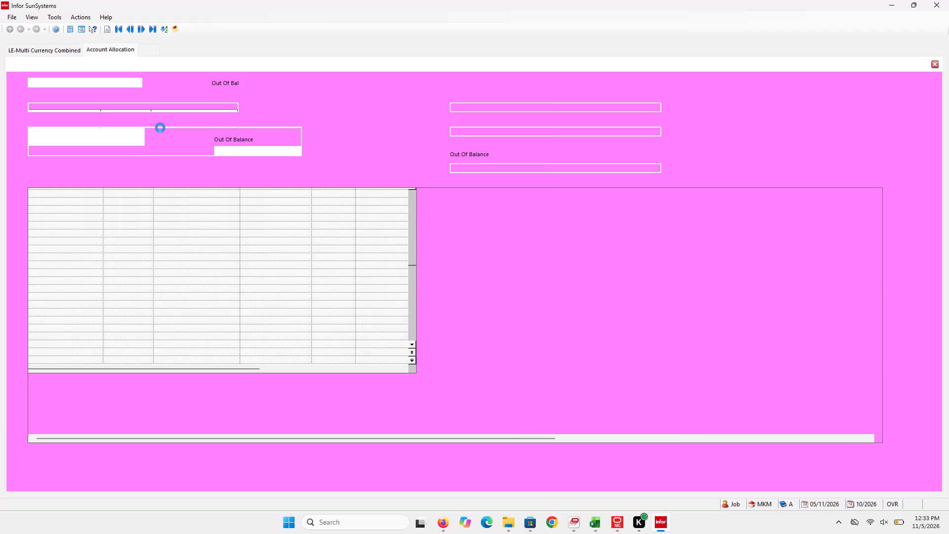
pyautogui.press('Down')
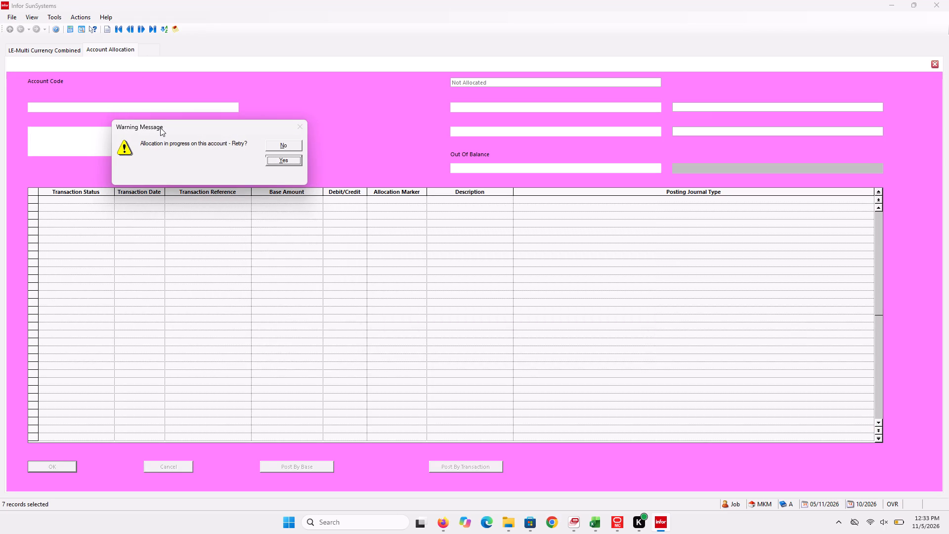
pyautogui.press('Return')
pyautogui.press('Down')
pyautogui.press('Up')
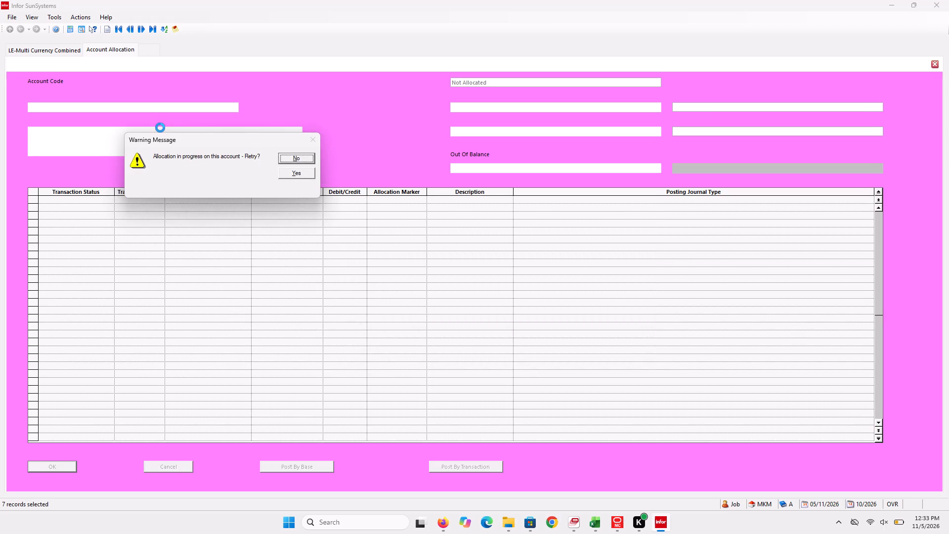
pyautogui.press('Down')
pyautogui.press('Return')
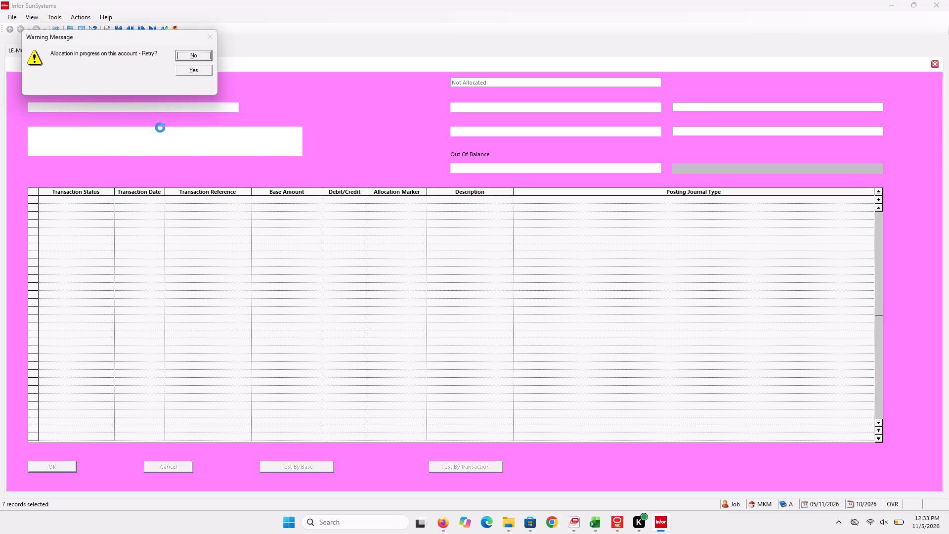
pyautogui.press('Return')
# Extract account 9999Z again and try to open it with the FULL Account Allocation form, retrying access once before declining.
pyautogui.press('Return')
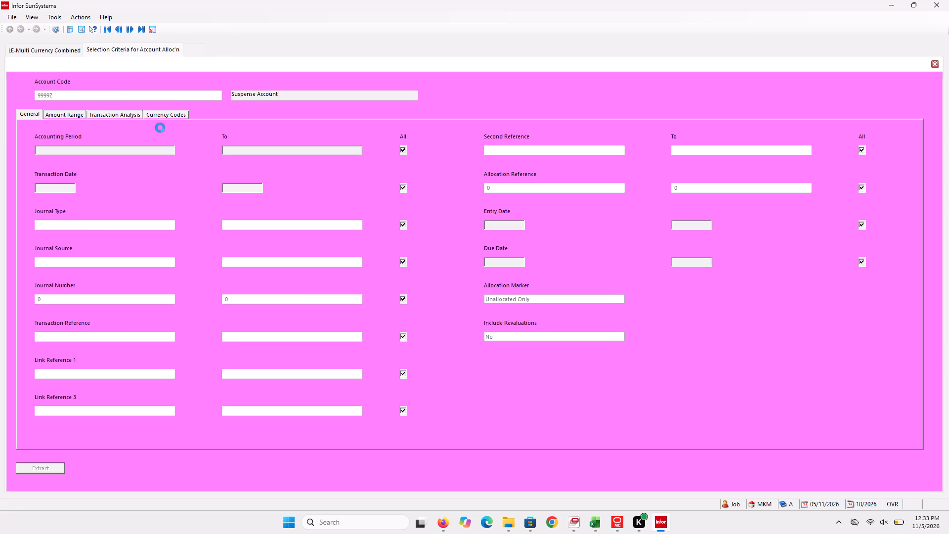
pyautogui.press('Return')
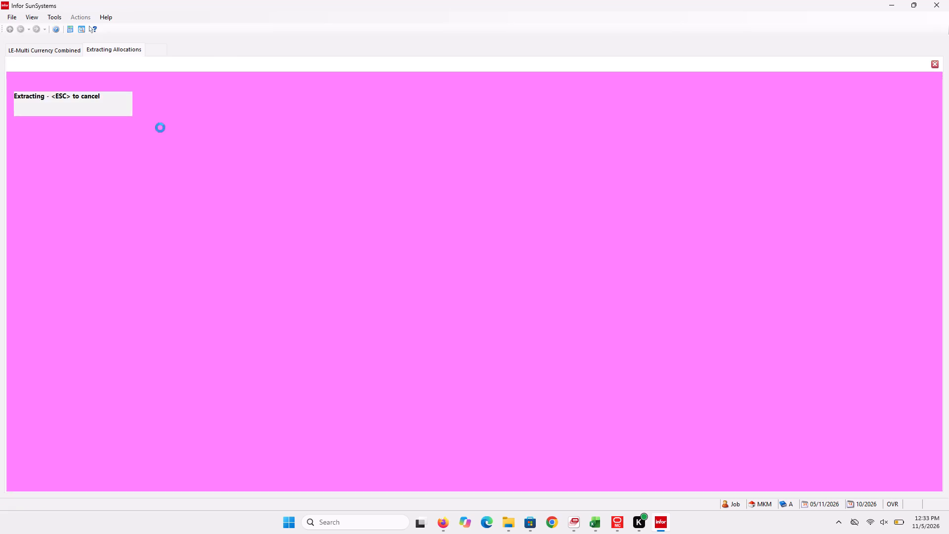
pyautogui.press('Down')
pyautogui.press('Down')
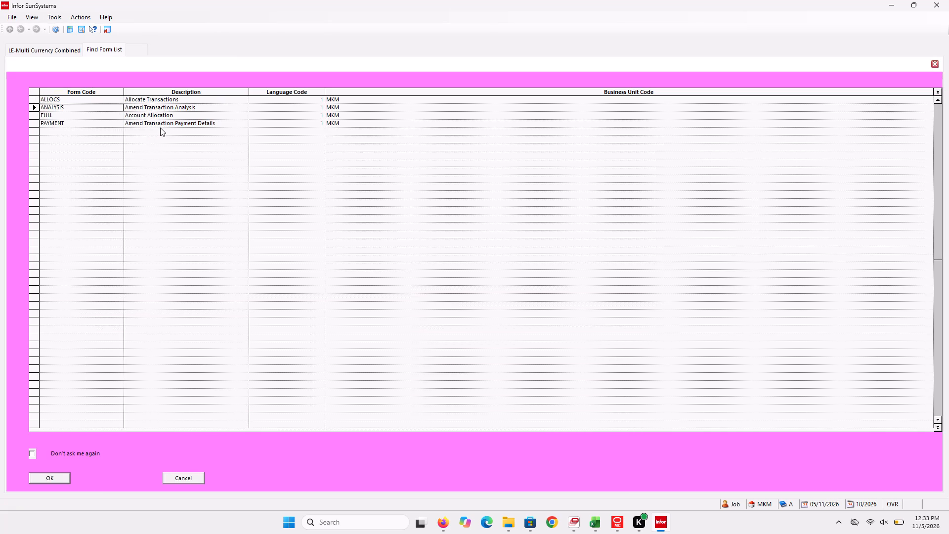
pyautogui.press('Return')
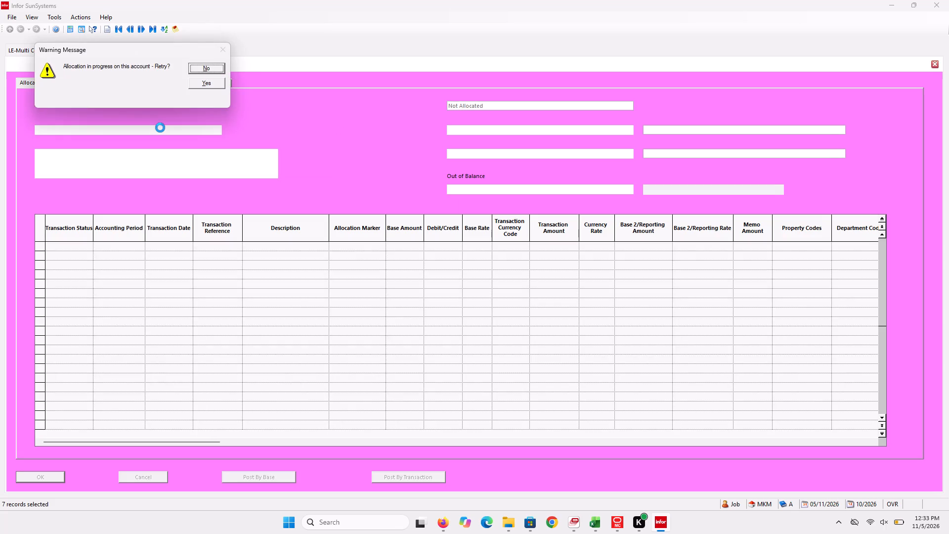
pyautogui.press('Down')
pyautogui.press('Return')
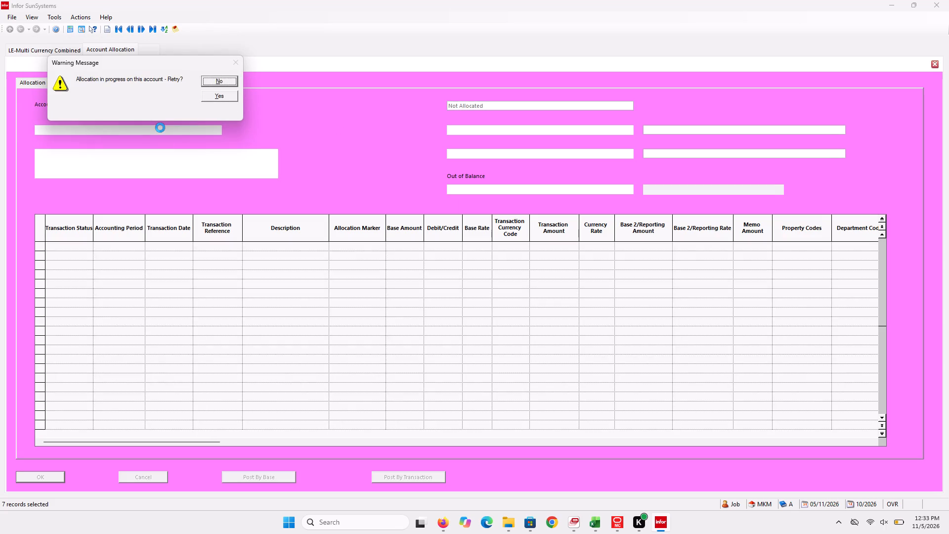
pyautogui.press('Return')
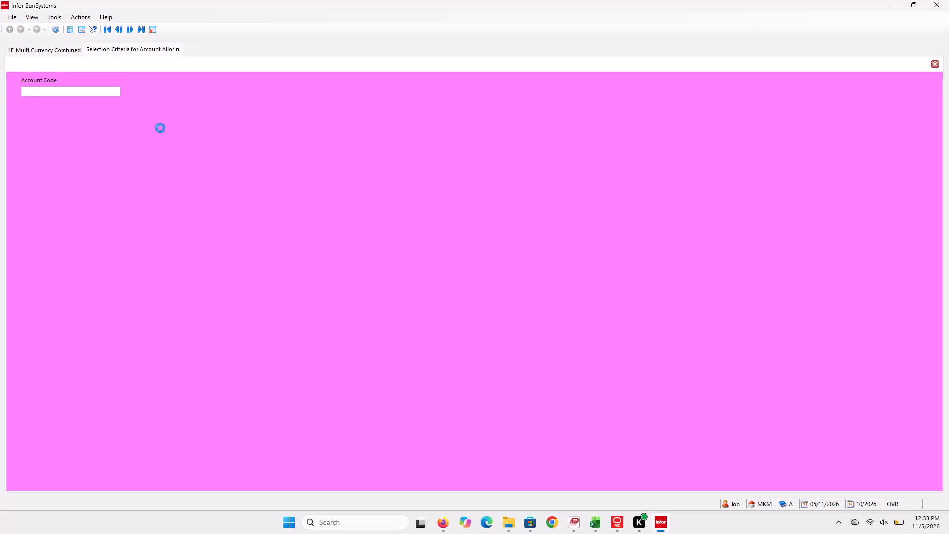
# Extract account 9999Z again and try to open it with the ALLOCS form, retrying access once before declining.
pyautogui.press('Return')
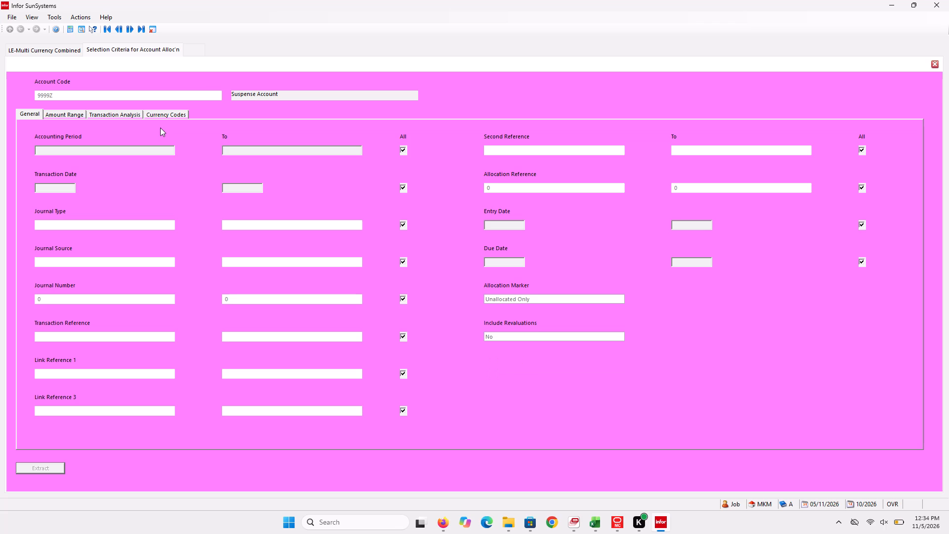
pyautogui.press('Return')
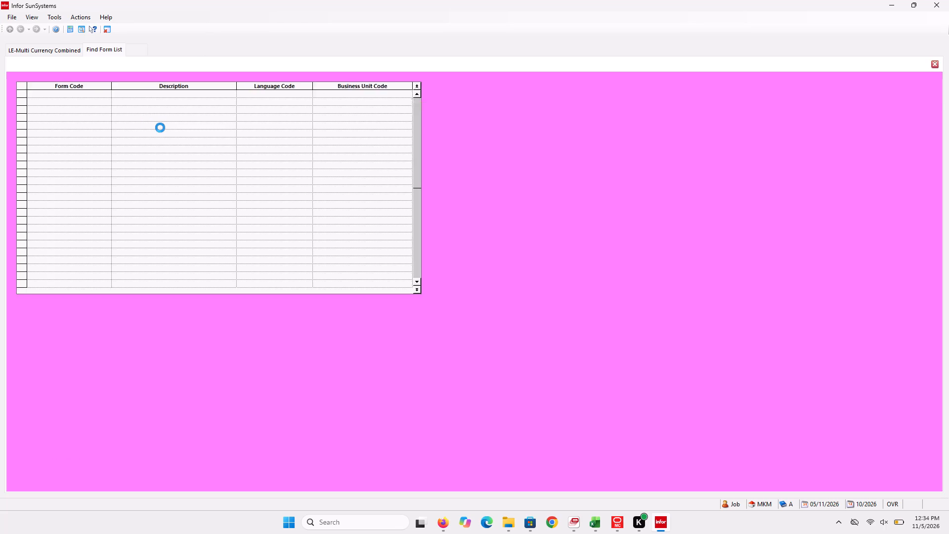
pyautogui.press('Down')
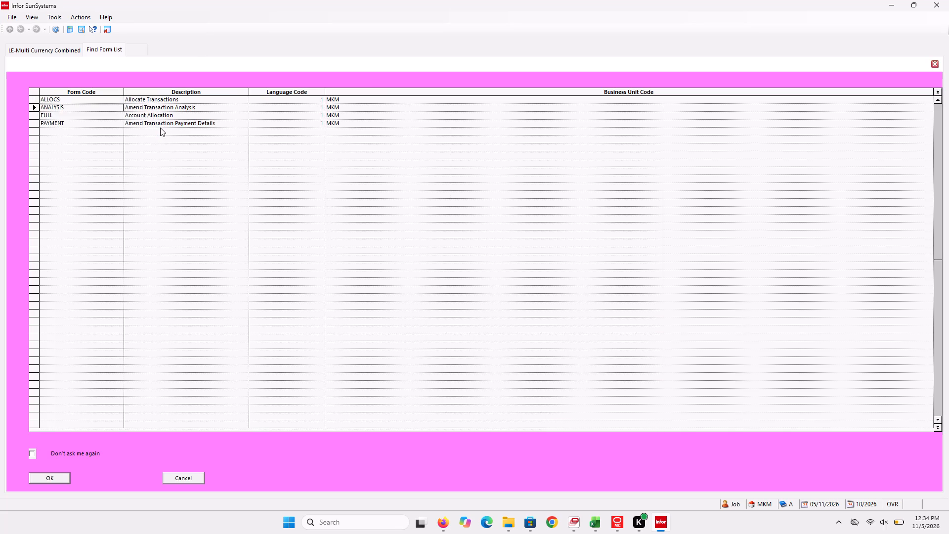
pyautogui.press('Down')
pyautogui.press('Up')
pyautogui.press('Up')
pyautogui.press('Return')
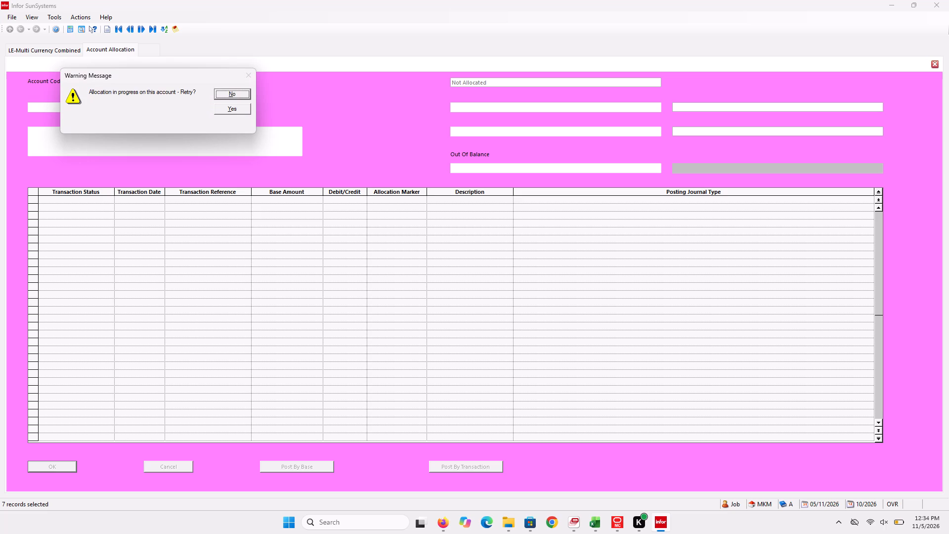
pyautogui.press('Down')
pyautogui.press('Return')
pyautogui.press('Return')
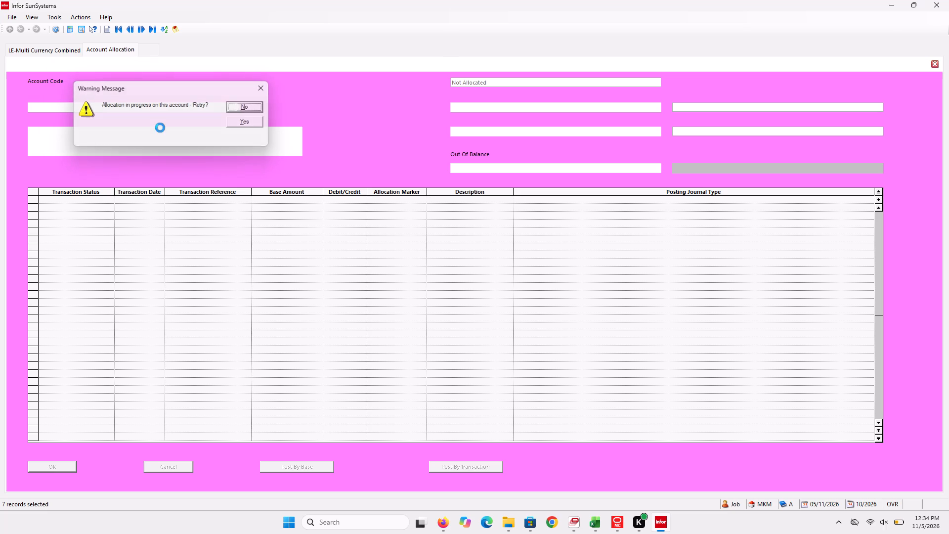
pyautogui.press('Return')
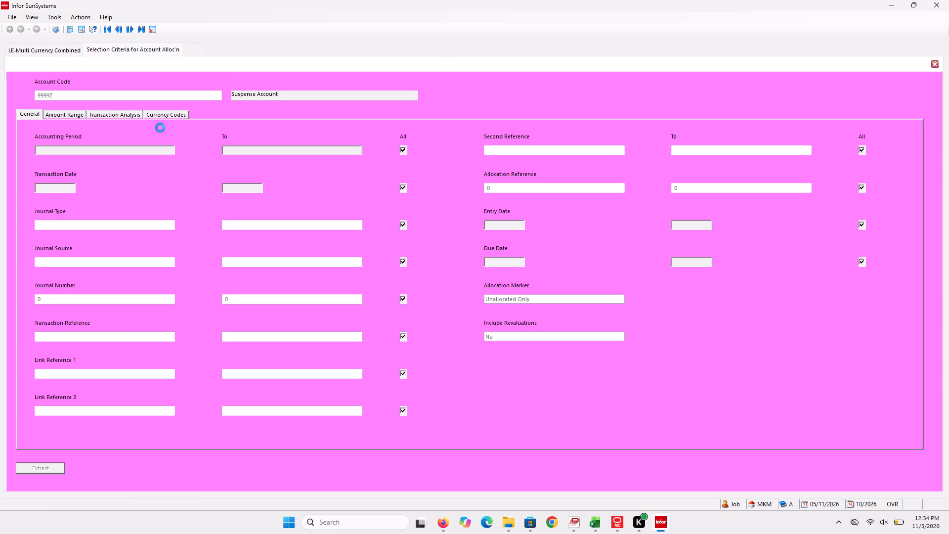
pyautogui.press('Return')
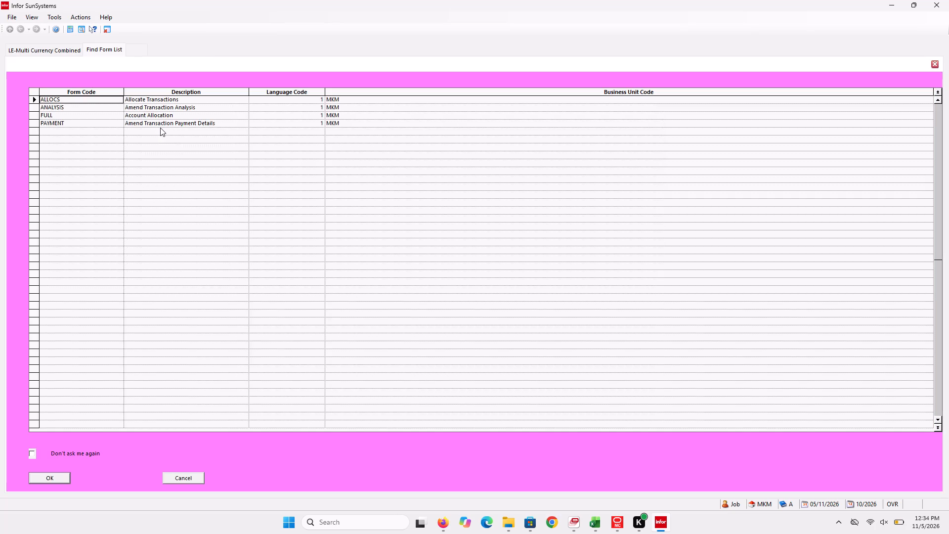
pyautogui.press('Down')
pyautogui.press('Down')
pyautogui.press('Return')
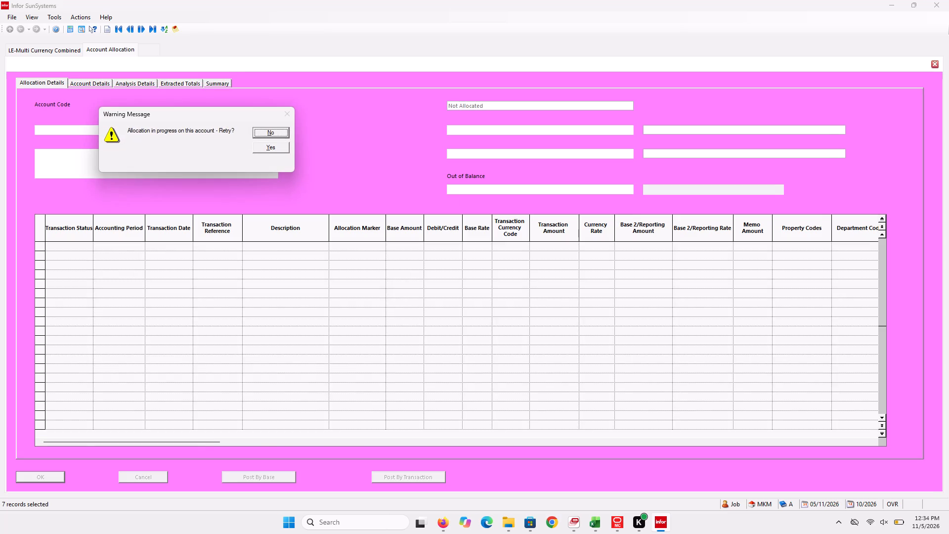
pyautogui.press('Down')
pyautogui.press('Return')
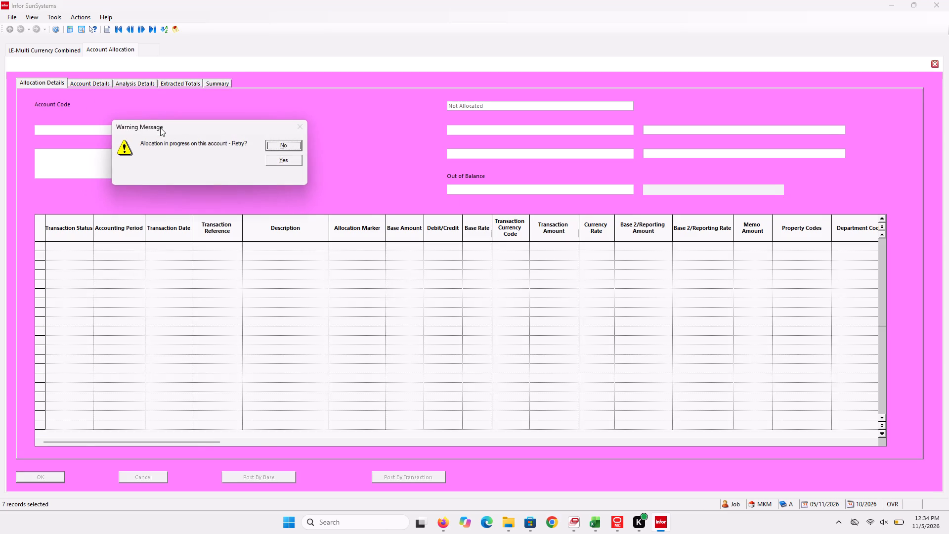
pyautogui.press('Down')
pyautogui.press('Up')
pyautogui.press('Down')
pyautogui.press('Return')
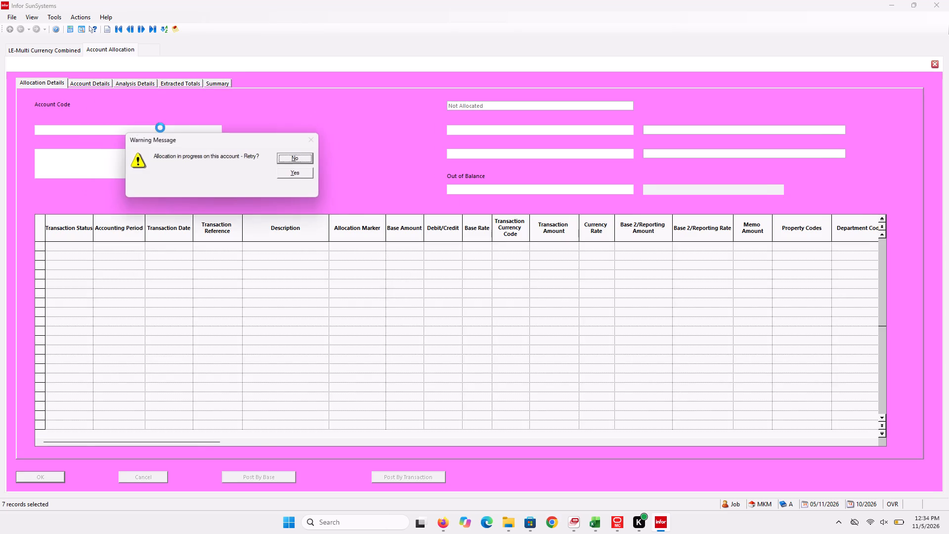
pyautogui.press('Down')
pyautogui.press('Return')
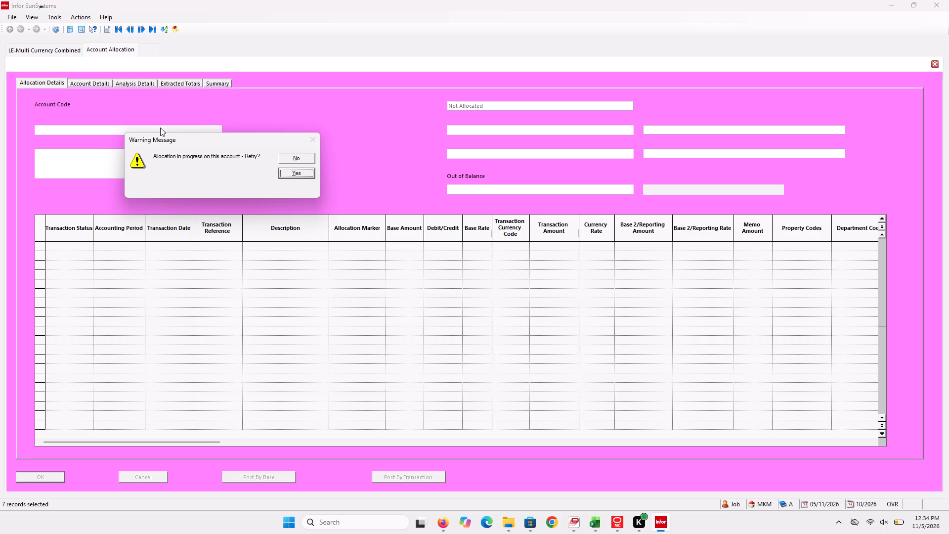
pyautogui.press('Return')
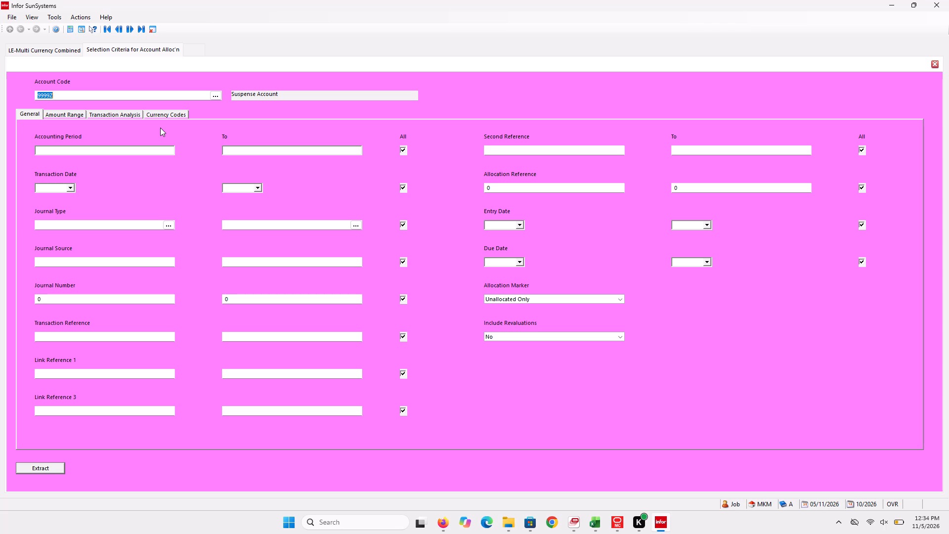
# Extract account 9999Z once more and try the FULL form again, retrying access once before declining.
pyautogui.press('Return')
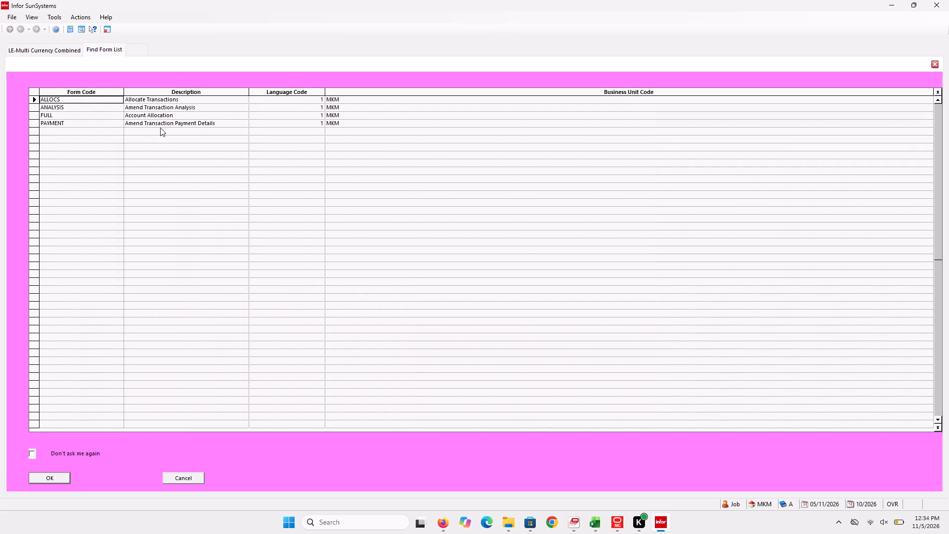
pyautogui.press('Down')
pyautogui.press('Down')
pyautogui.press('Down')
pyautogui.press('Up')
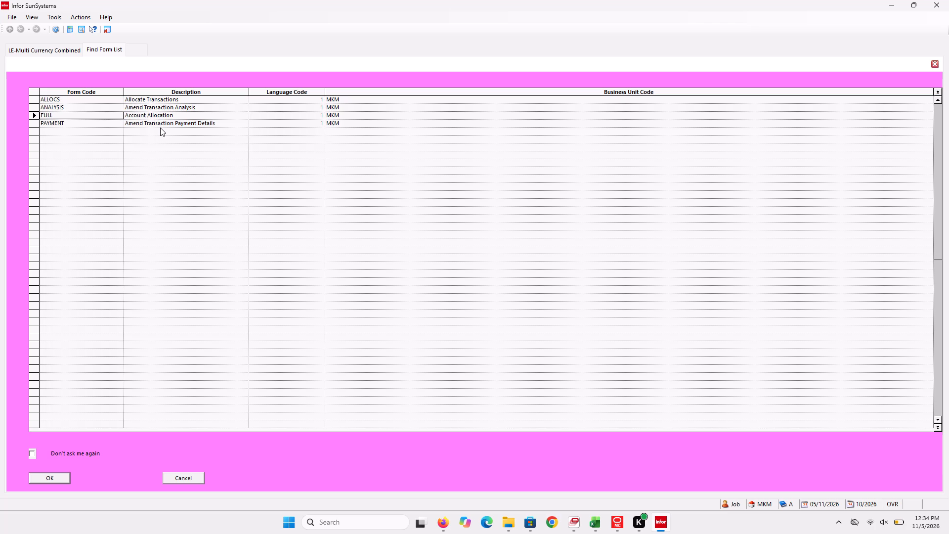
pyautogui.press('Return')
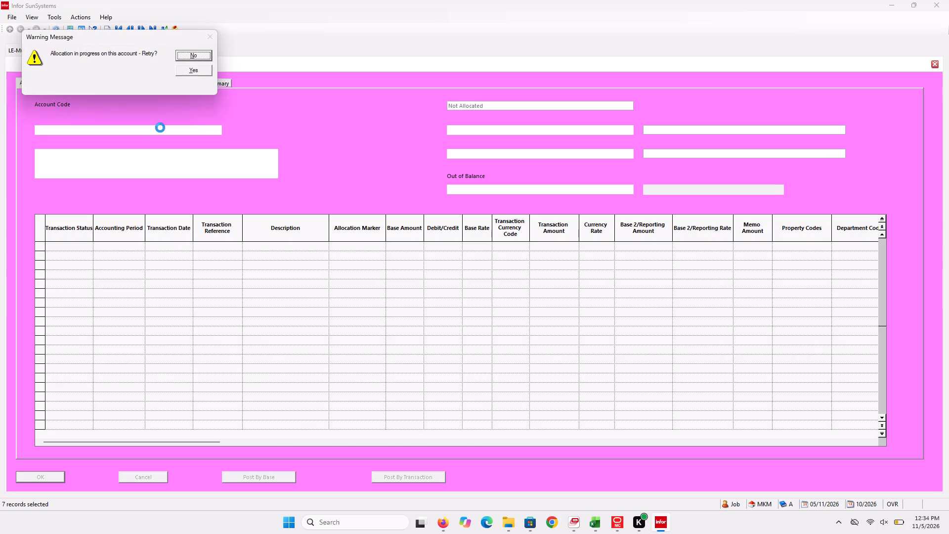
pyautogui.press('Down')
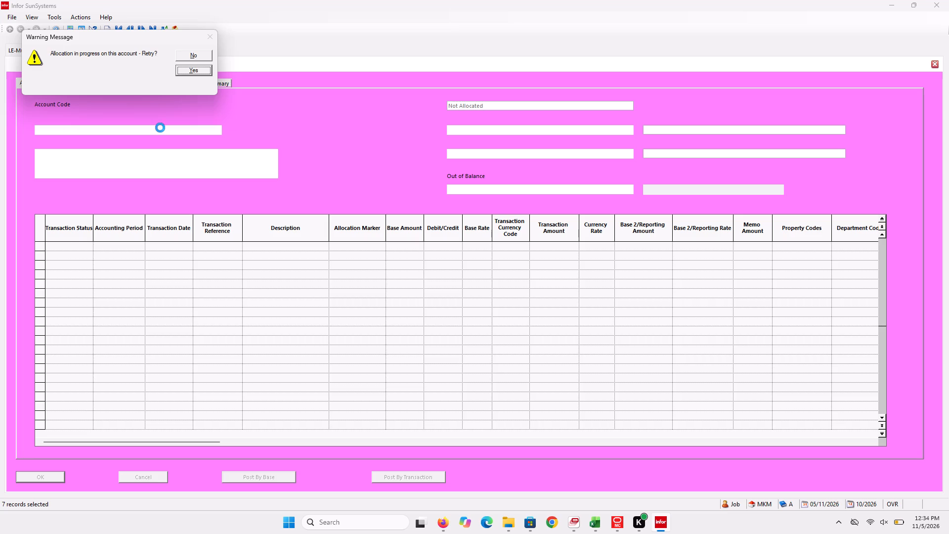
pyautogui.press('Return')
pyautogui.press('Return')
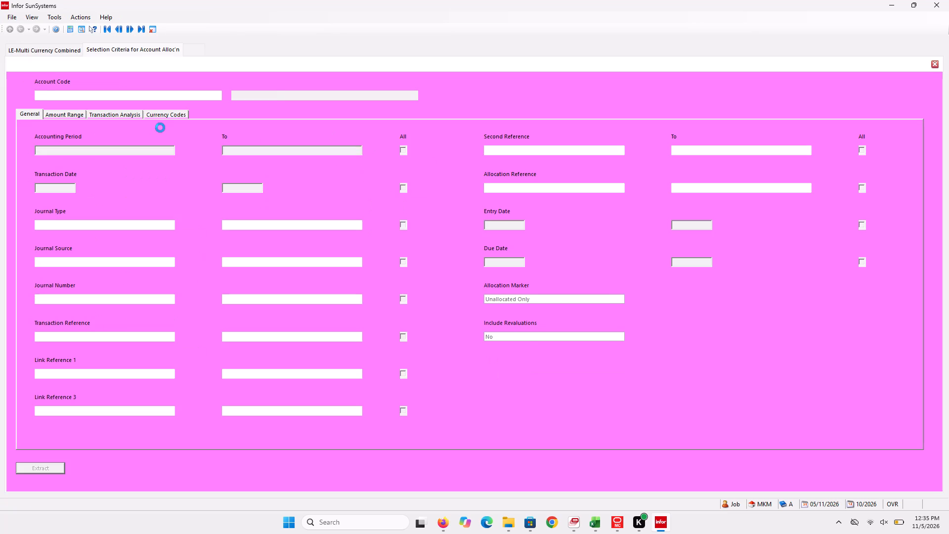
# Extract account 9999Z and open it with the ALLOCS form, declining the retry and agreeing to override the allocation control.
pyautogui.press('Return')
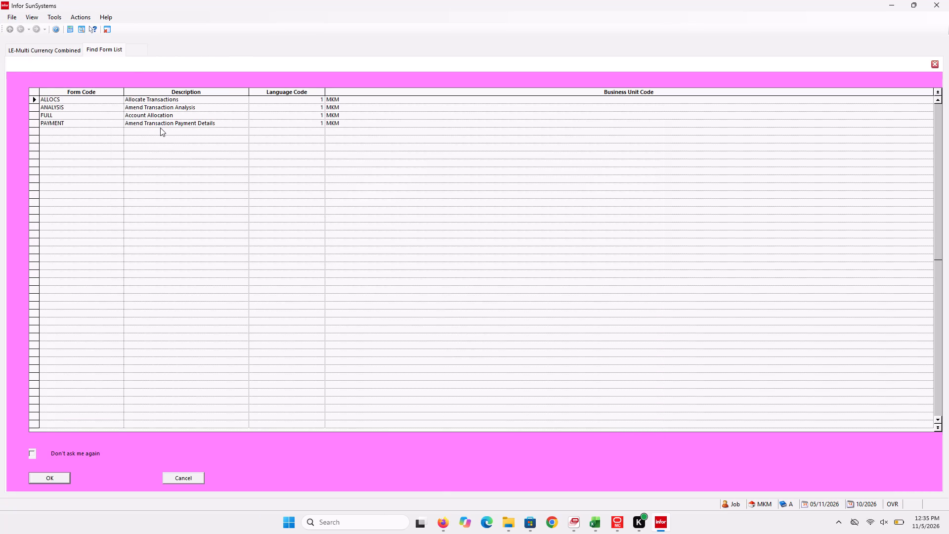
pyautogui.press('Return')
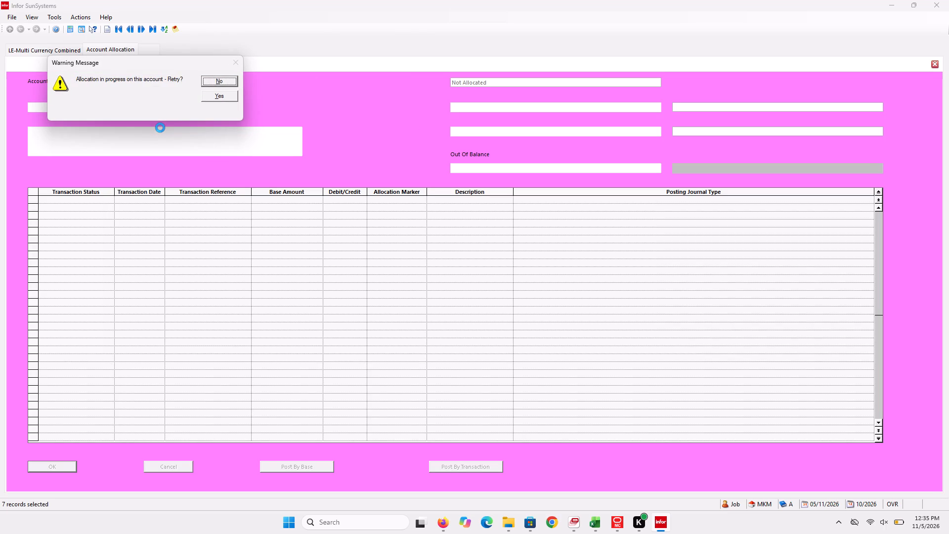
pyautogui.press('Return')
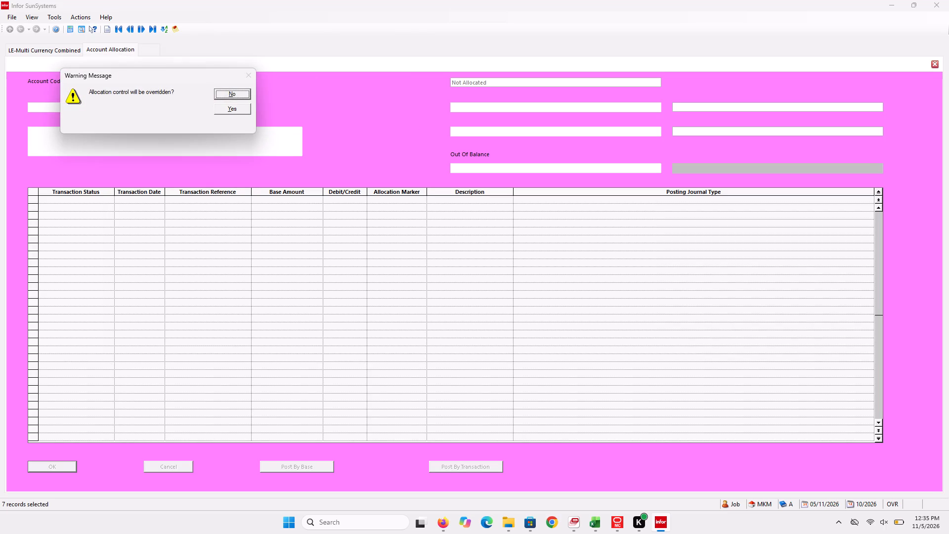
pyautogui.press('Down')
pyautogui.press('Return')
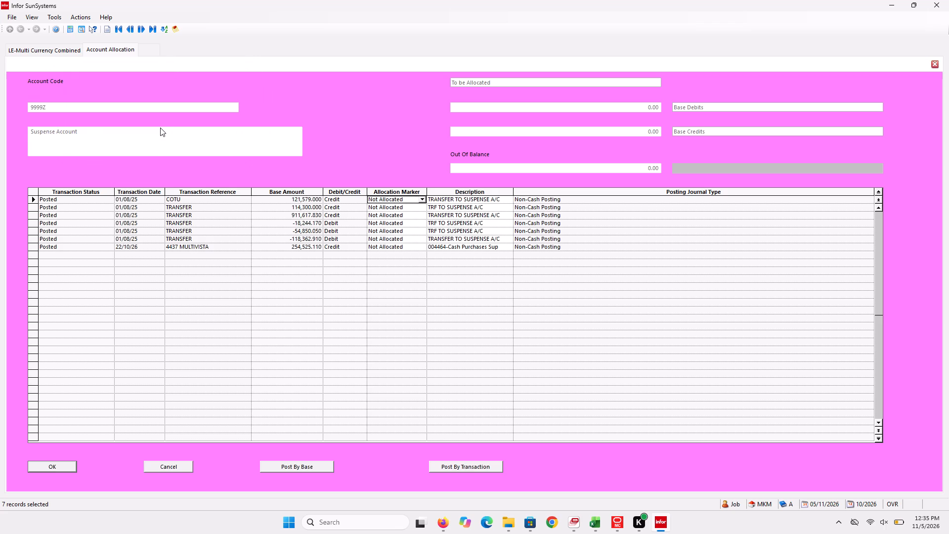
# Replace the ledger entry's description with 004464-Cash Purchases Sup, copied from the 4437 MULTIVISTA transaction in the account allocation.
pyautogui.click(181, 245)
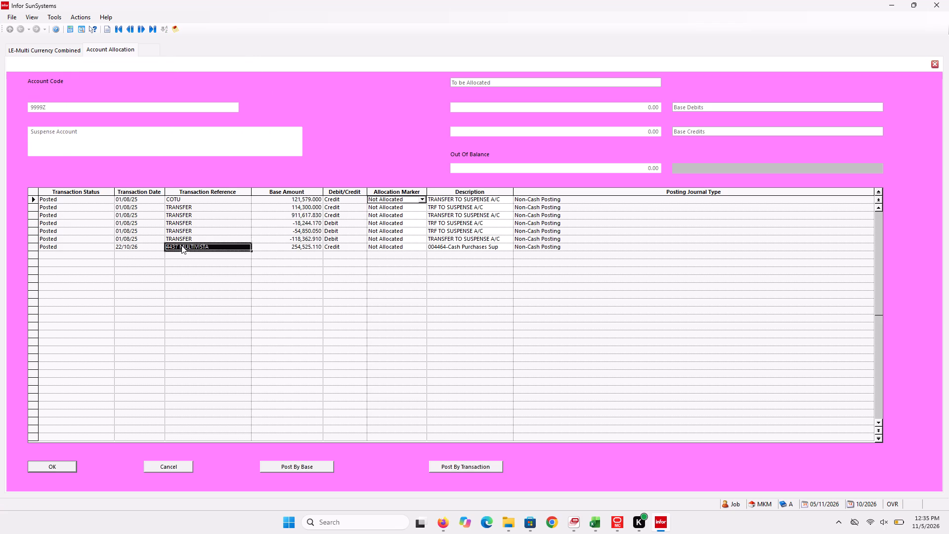
pyautogui.click(62, 56)
pyautogui.click(63, 52)
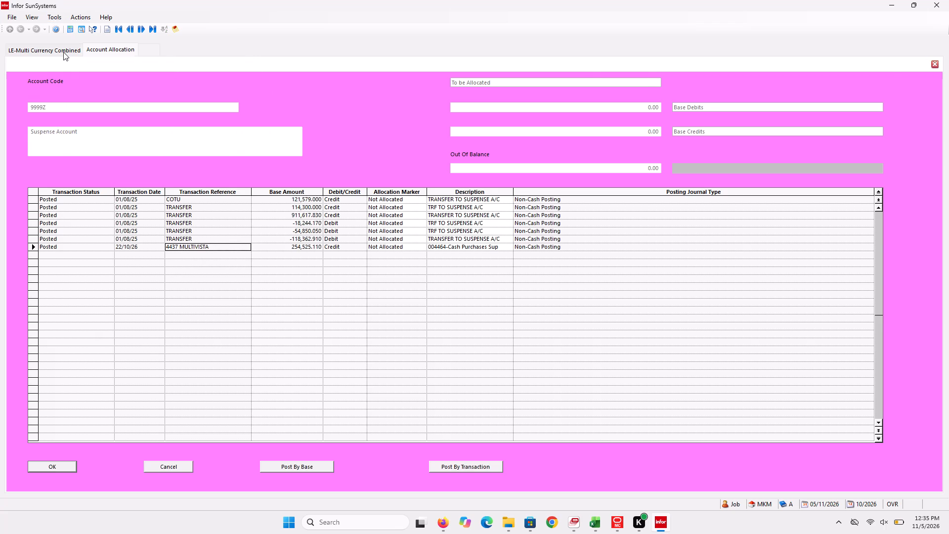
pyautogui.click(66, 191)
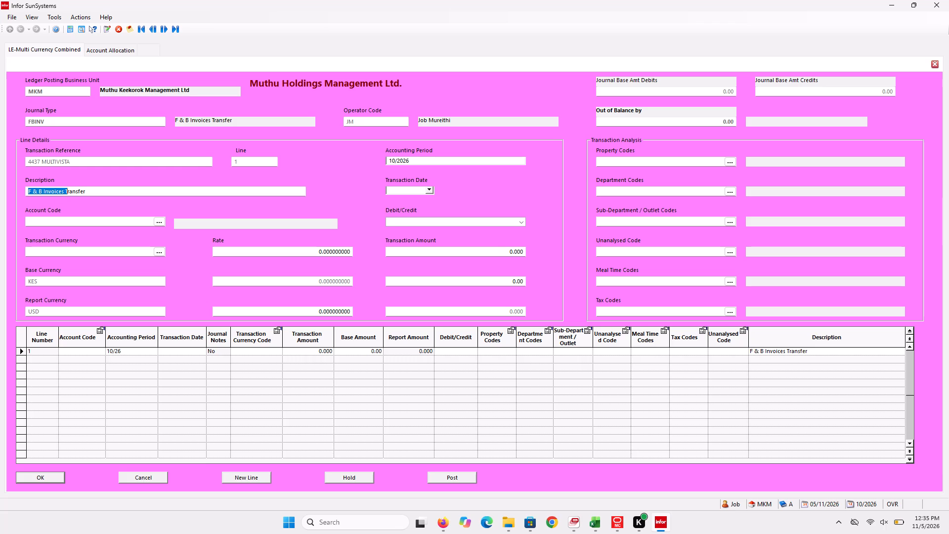
pyautogui.click(74, 190)
pyautogui.click(108, 54)
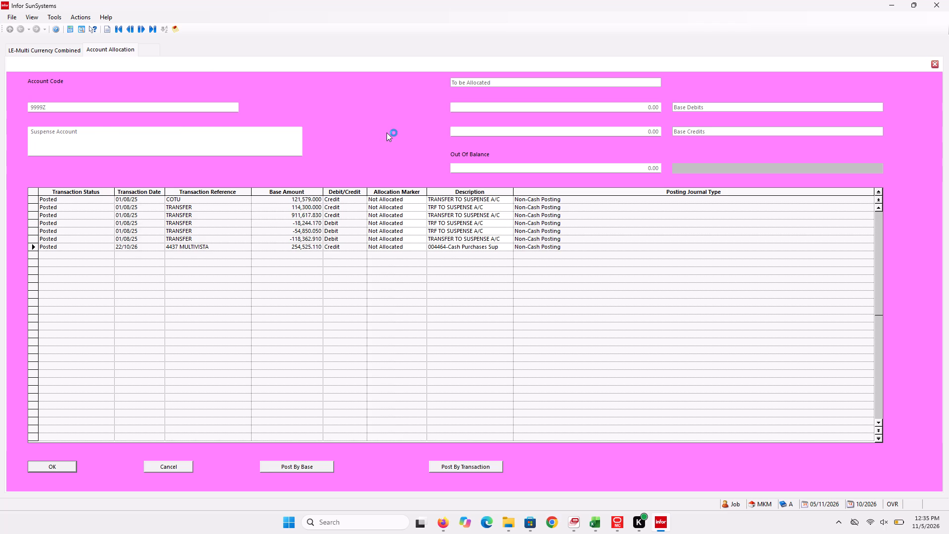
pyautogui.click(488, 247)
pyautogui.hotkey('ctrl', 'c')
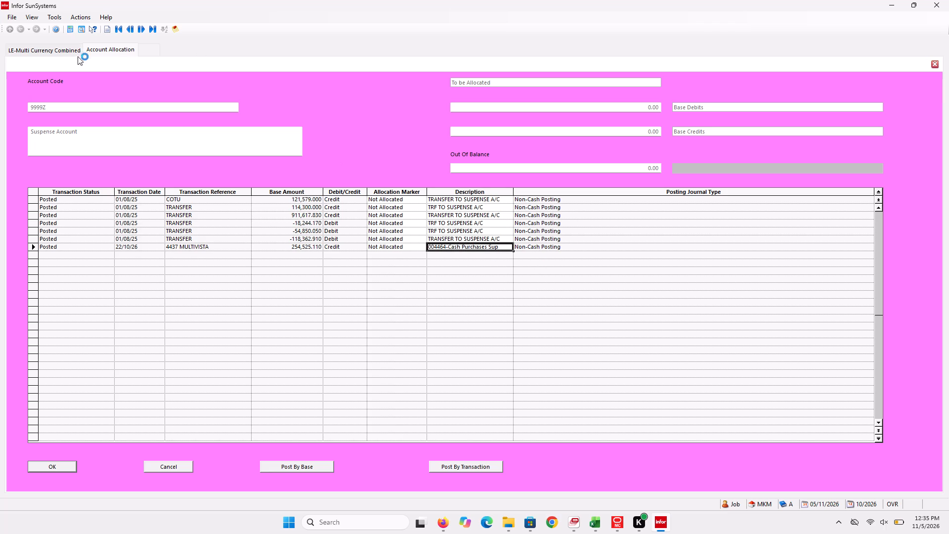
pyautogui.click(73, 47)
pyautogui.click(108, 51)
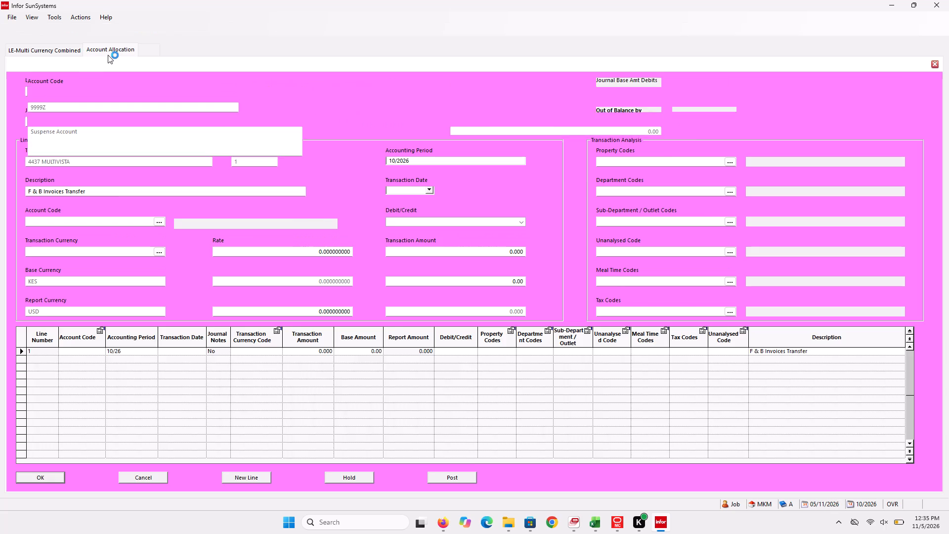
pyautogui.click(77, 49)
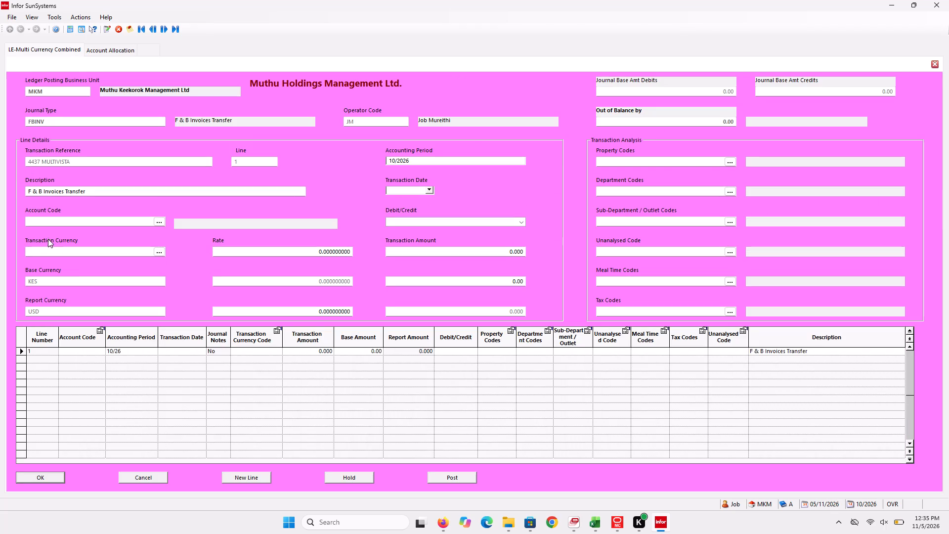
pyautogui.click(87, 195)
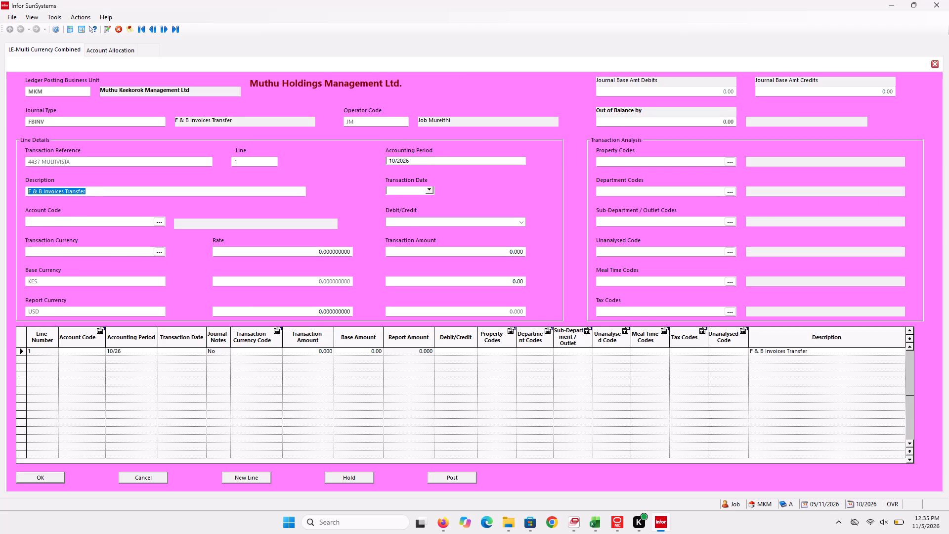
pyautogui.hotkey('ctrl', 'v')
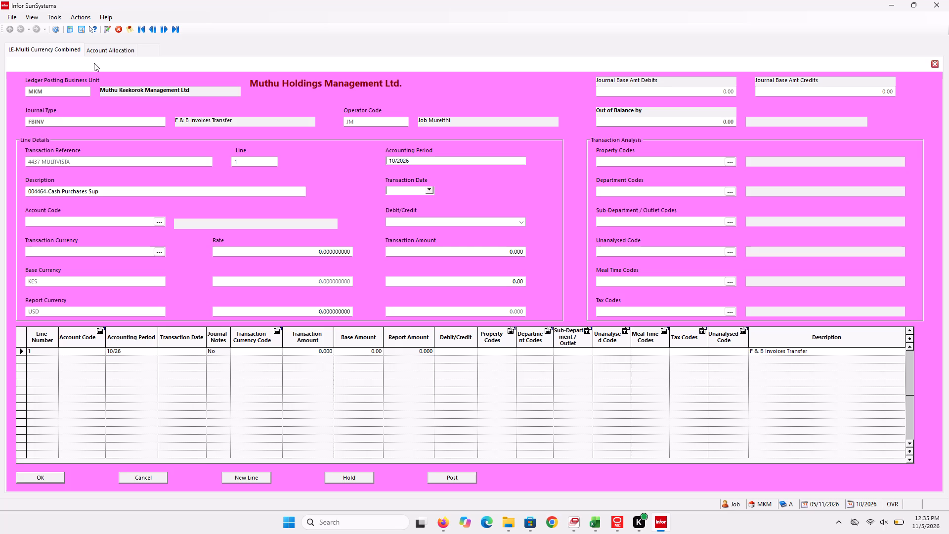
# Set the ledger entry's transaction date to 22/10/2026, matching the 4437 MULTIVISTA transaction in the account allocation.
pyautogui.click(101, 50)
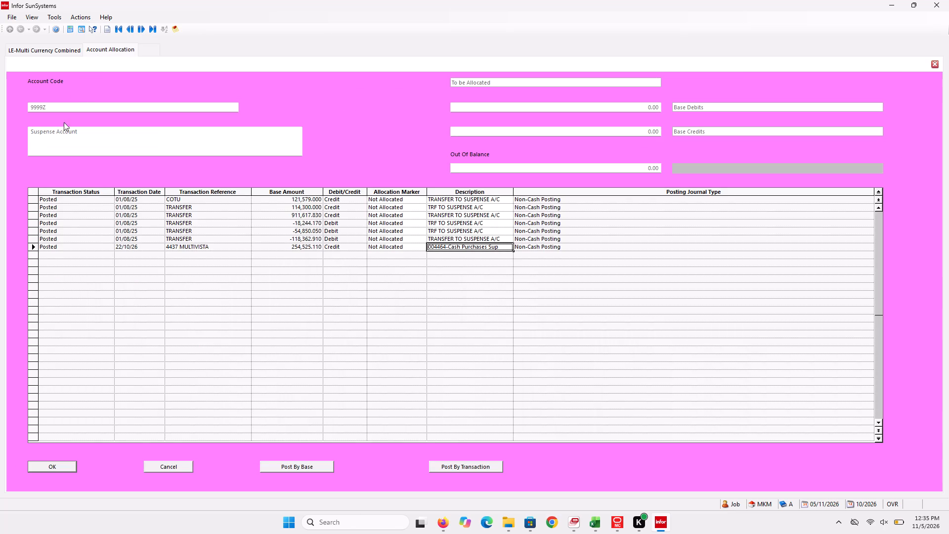
pyautogui.click(66, 45)
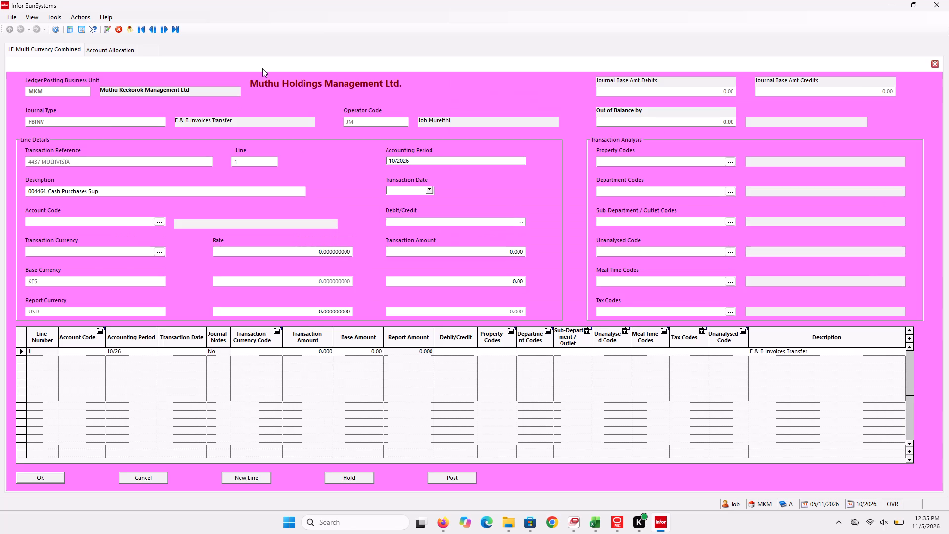
pyautogui.click(431, 185)
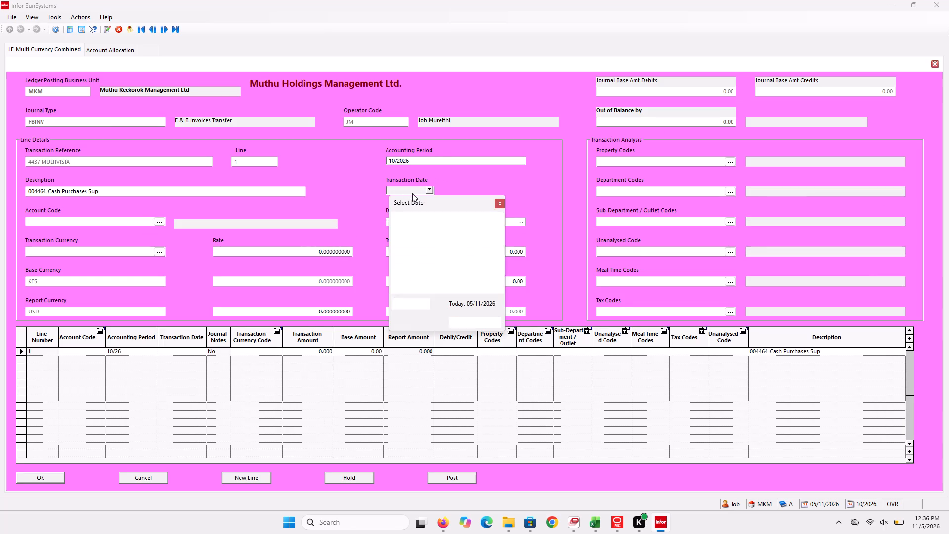
pyautogui.click(400, 221)
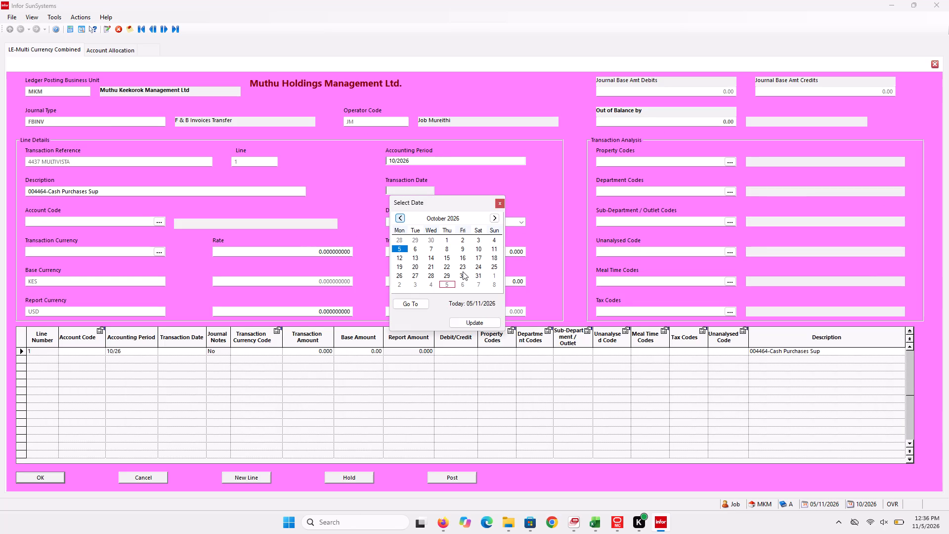
pyautogui.doubleClick(446, 266)
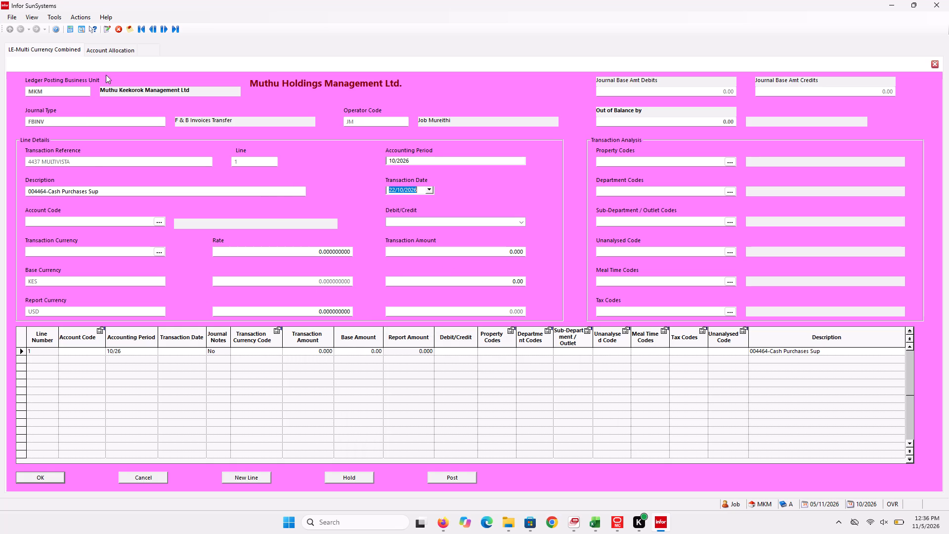
# Check the 4437 MULTIVISTA transaction in the account allocation again and mark the ledger entry line as Debit.
pyautogui.click(124, 47)
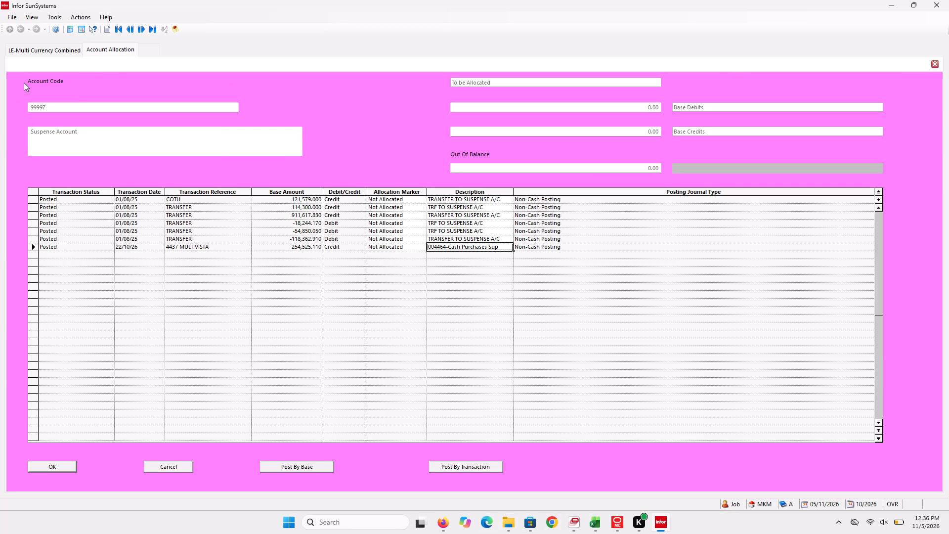
pyautogui.click(53, 52)
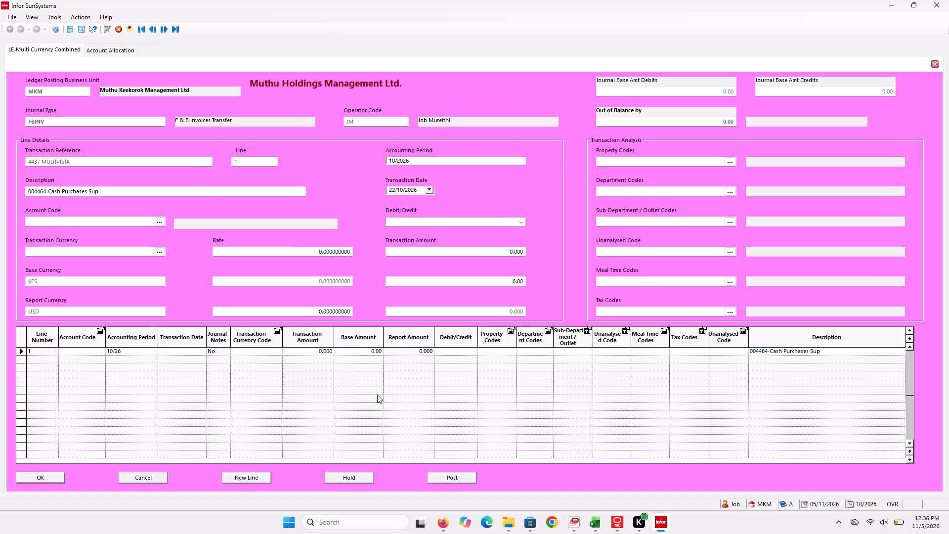
pyautogui.click(91, 352)
pyautogui.click(494, 220)
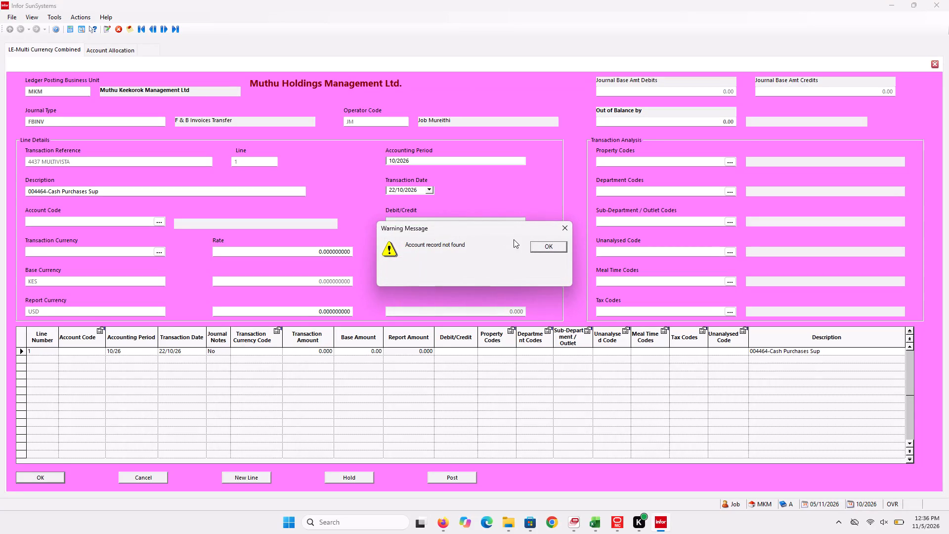
pyautogui.click(544, 244)
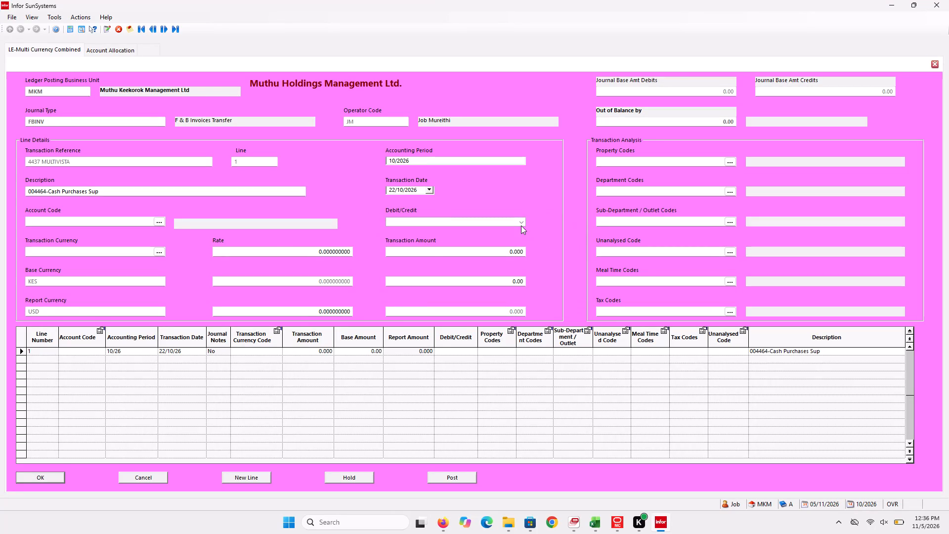
pyautogui.click(521, 225)
pyautogui.click(455, 238)
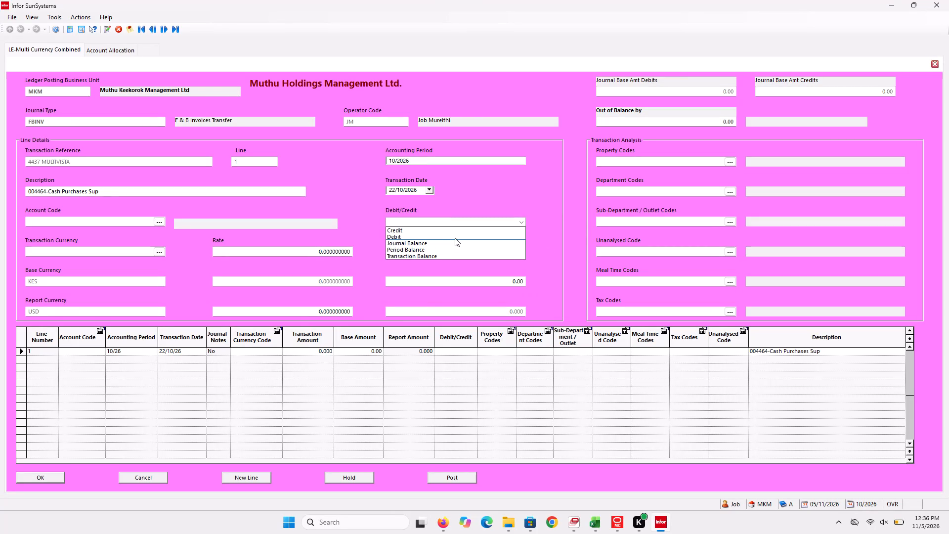
# Enter 9999Z as the account code on journal line 1.
pyautogui.click(78, 352)
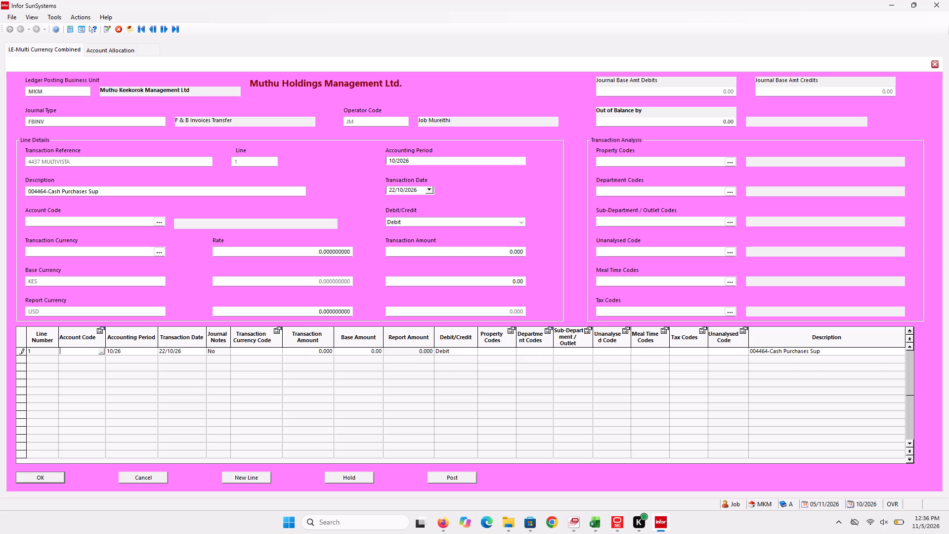
pyautogui.write('9999')
pyautogui.press('z')
# Look up the currency codes and choose KES as the transaction currency for line 1.
pyautogui.click(245, 355)
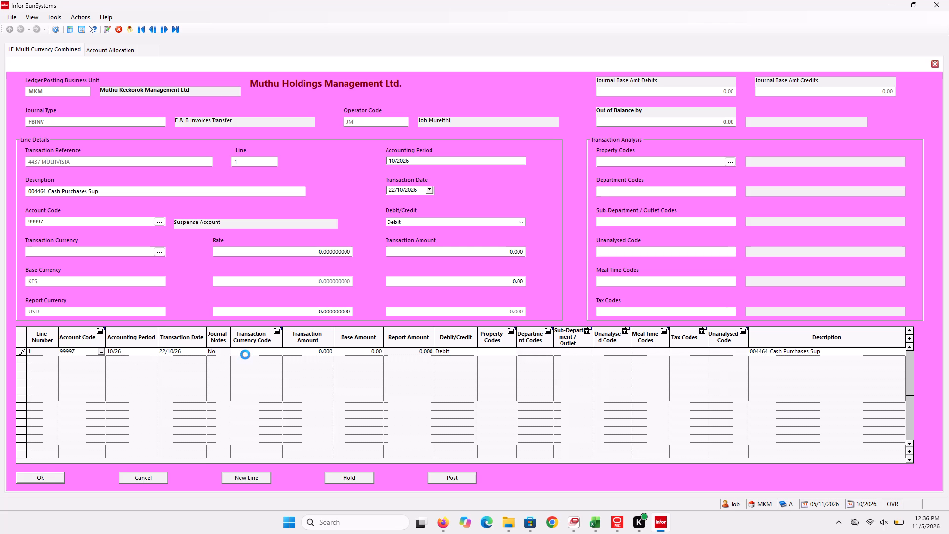
pyautogui.click(276, 352)
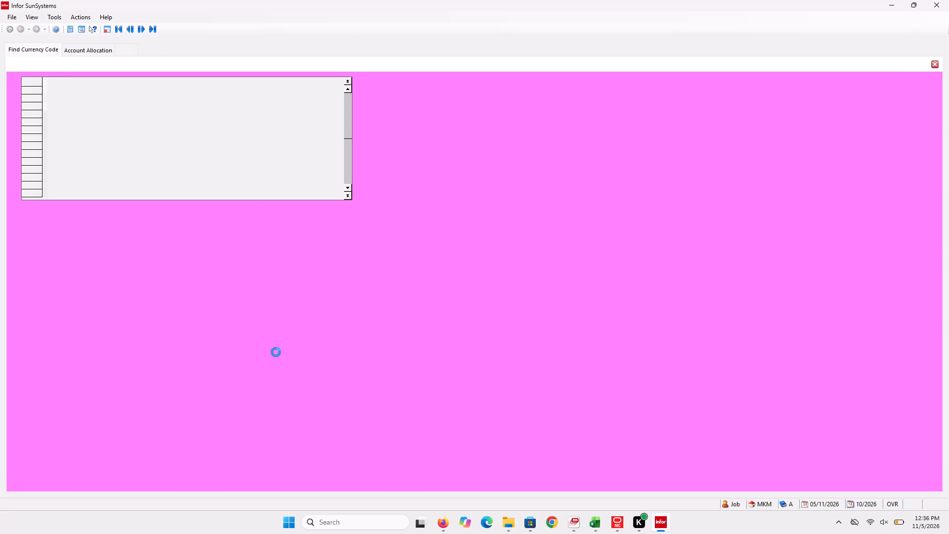
pyautogui.click(56, 109)
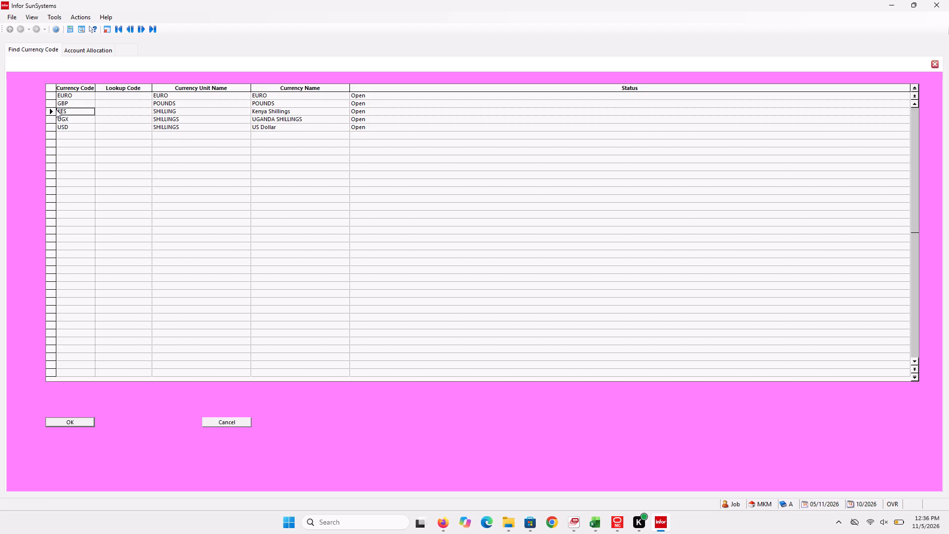
pyautogui.press('Return')
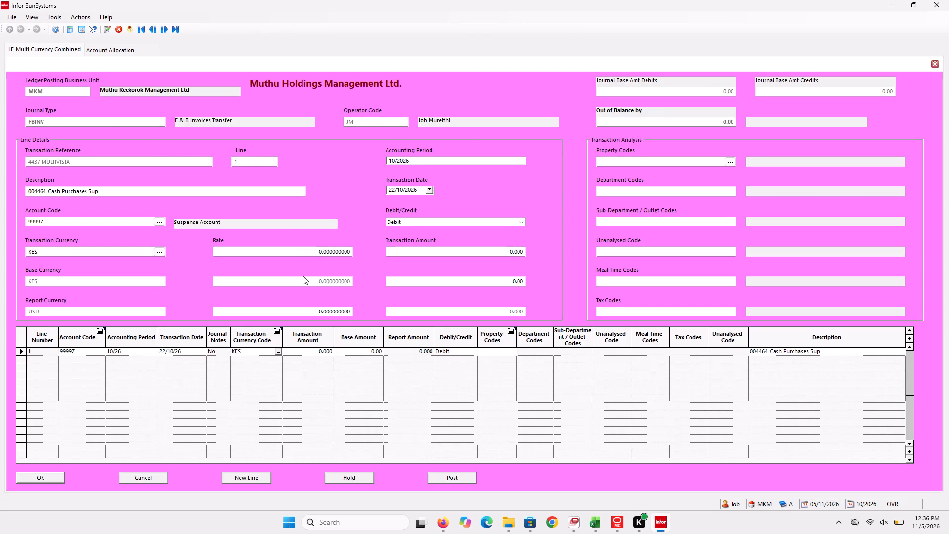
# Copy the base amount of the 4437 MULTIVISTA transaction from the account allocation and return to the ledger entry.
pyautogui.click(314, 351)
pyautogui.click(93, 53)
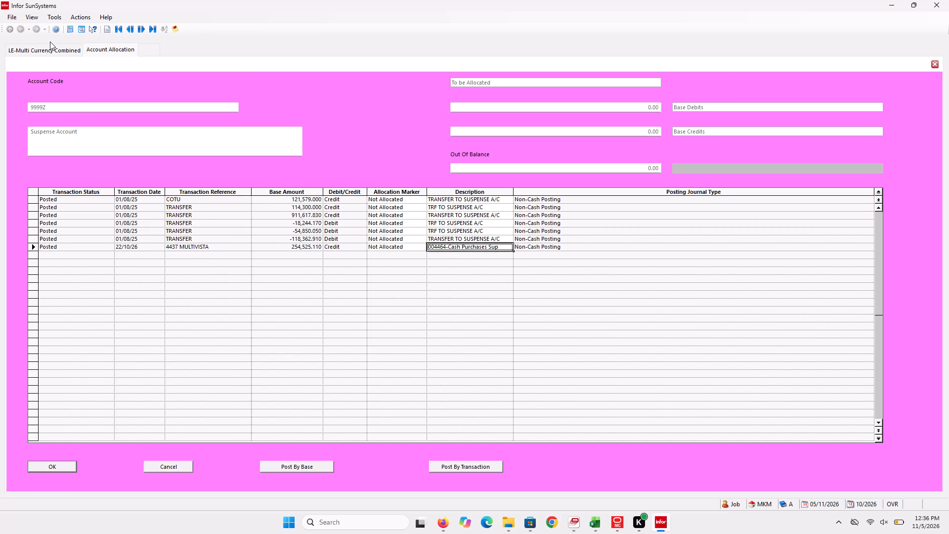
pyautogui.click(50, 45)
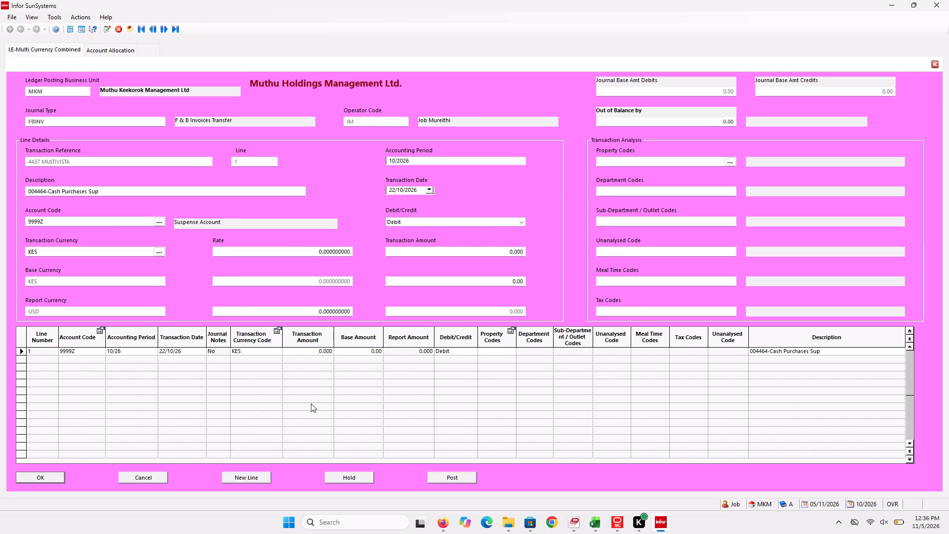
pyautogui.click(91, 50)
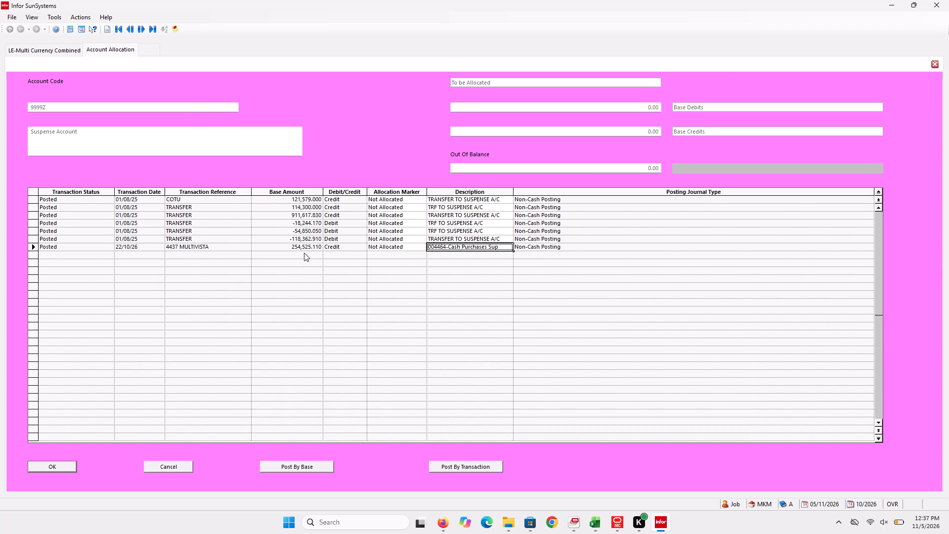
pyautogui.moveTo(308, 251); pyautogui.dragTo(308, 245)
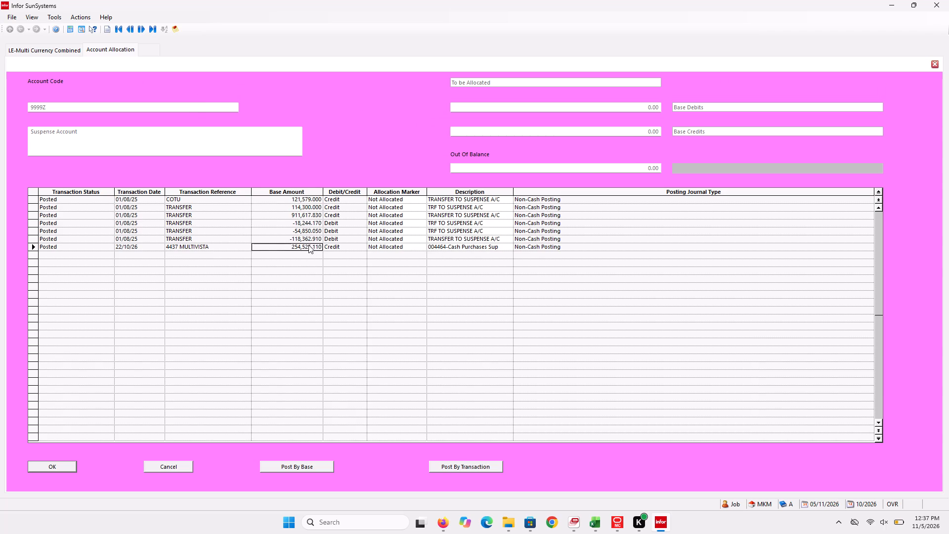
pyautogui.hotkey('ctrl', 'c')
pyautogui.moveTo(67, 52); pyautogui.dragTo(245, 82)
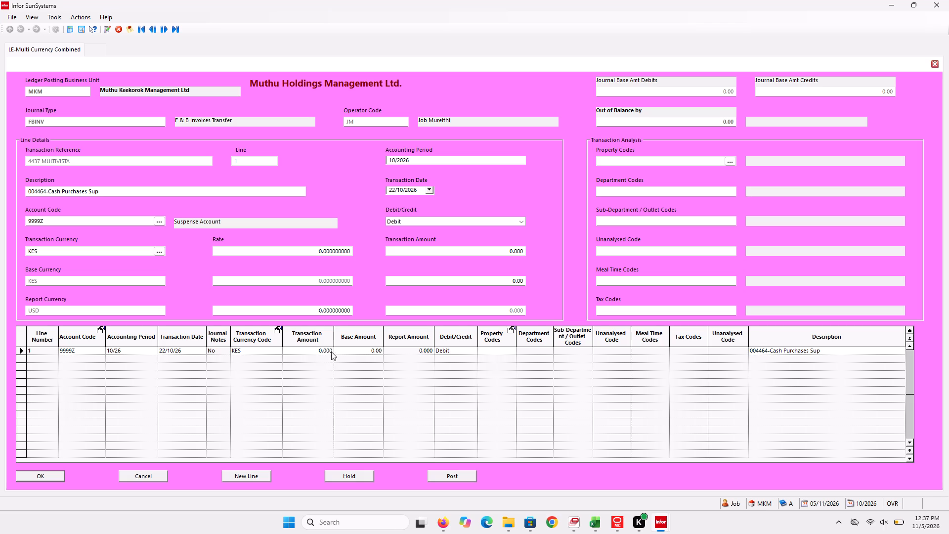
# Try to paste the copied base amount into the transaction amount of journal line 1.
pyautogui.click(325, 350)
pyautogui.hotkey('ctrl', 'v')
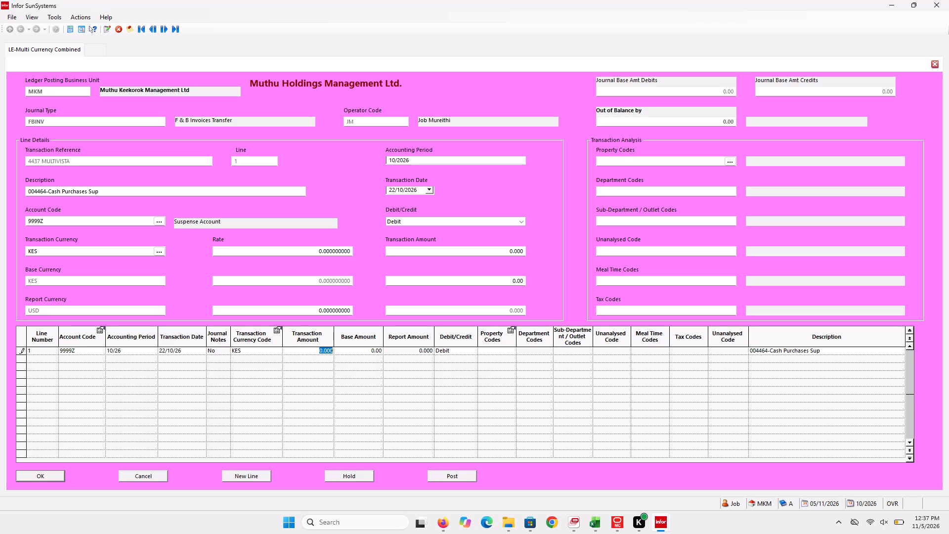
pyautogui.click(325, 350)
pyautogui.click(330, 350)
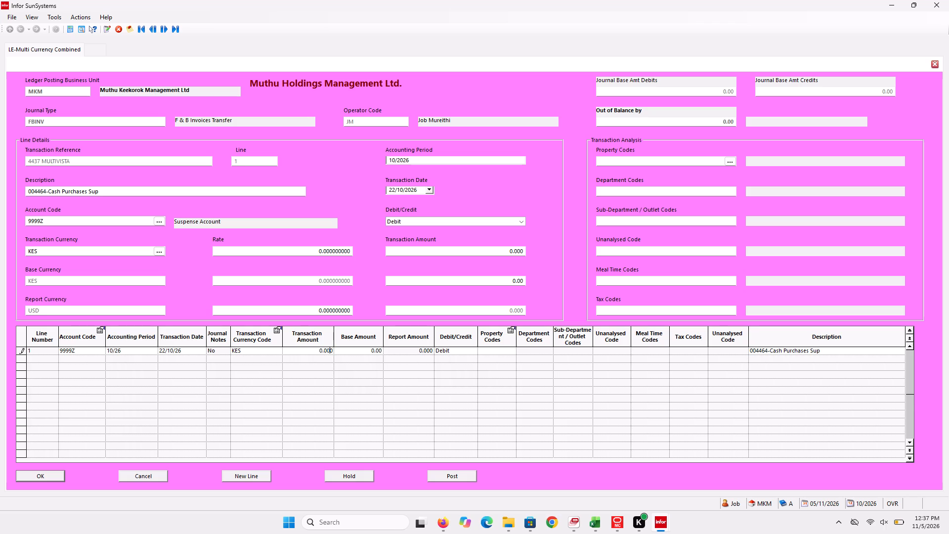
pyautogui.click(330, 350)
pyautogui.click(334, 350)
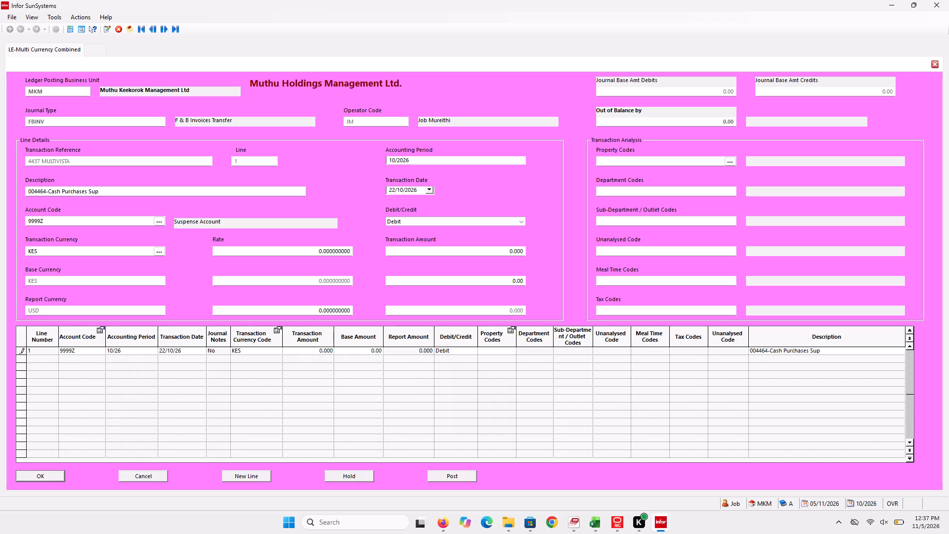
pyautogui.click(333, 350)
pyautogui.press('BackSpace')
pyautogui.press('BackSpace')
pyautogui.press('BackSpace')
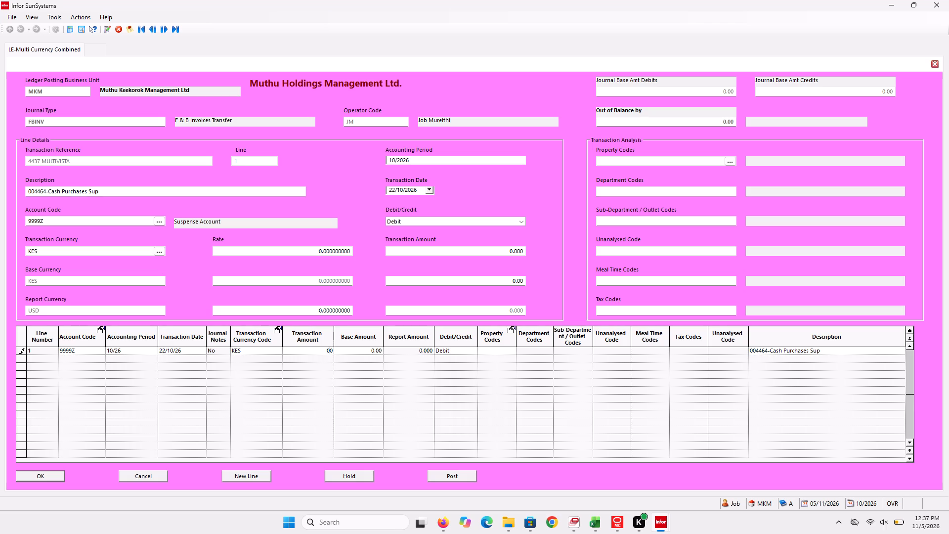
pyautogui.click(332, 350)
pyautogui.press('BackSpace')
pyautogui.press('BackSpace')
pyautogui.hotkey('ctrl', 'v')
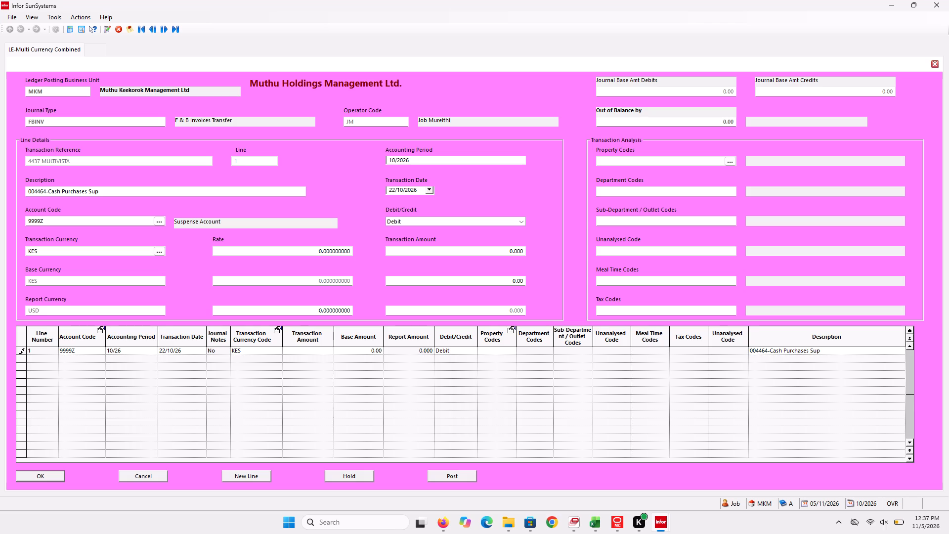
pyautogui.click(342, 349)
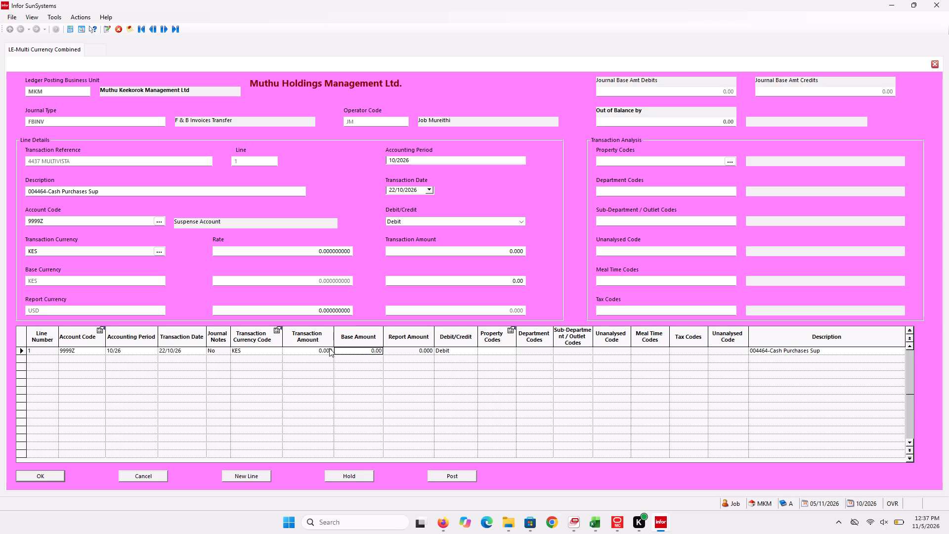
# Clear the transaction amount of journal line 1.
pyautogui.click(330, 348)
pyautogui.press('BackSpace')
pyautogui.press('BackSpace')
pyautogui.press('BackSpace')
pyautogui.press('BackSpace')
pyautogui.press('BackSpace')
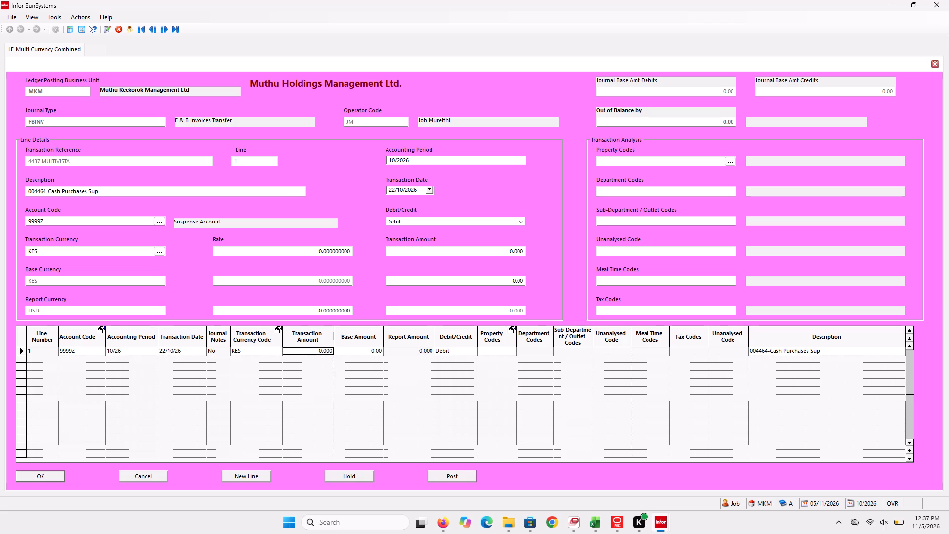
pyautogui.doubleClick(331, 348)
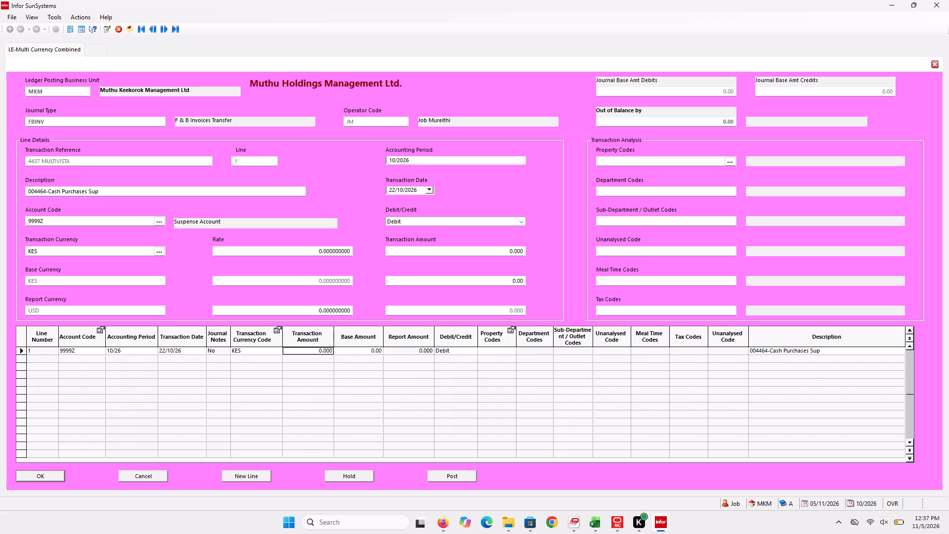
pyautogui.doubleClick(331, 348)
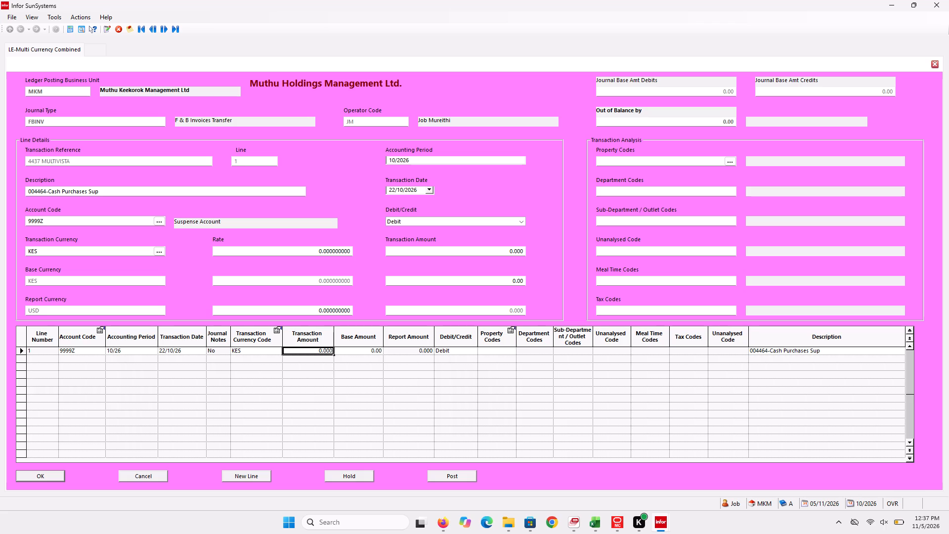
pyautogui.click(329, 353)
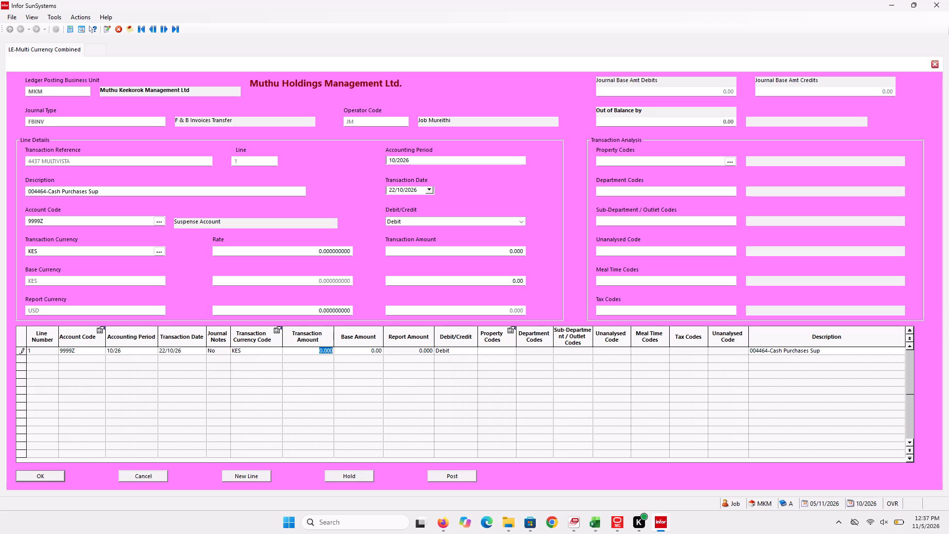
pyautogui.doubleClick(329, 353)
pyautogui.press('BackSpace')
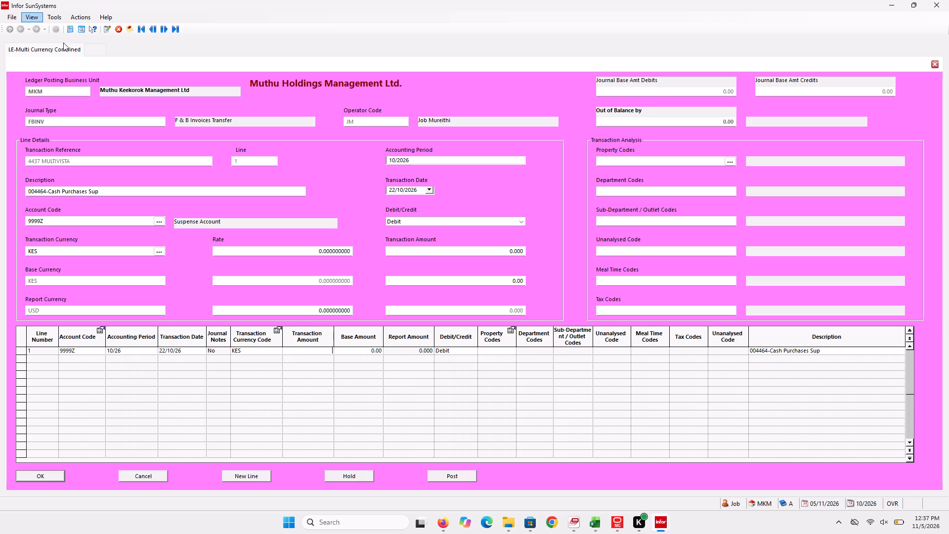
# Check the 4437 MULTIVISTA base amount in the account allocation and enter 254525.1 as line 1's transaction amount.
pyautogui.click(88, 56)
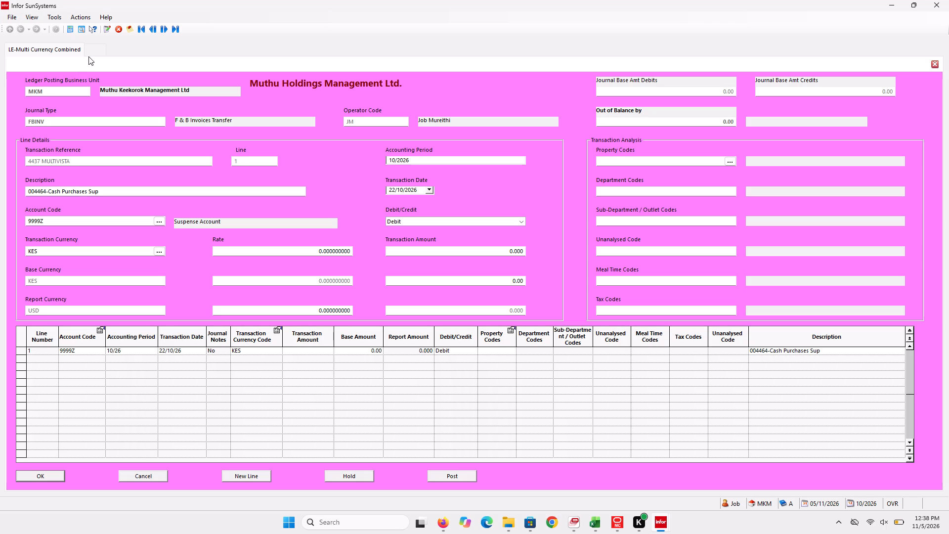
pyautogui.click(894, 8)
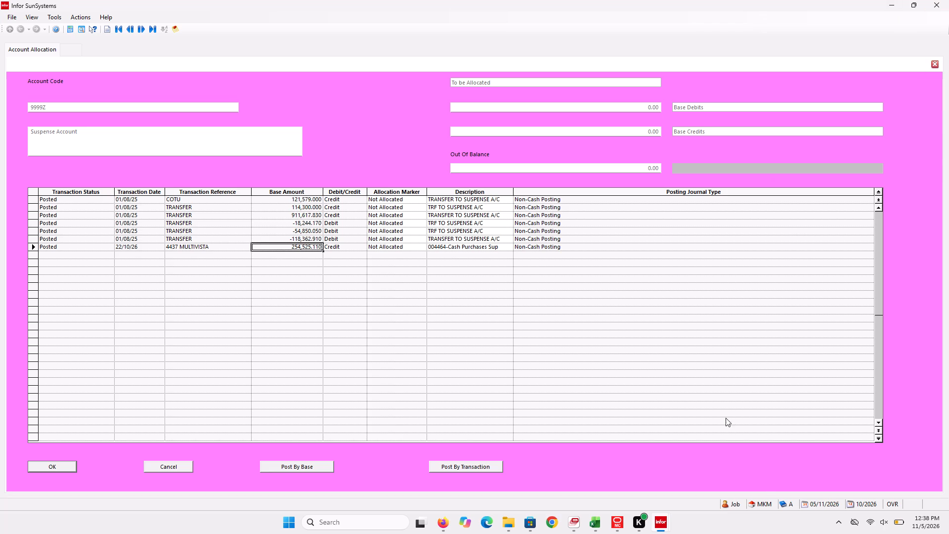
pyautogui.click(658, 524)
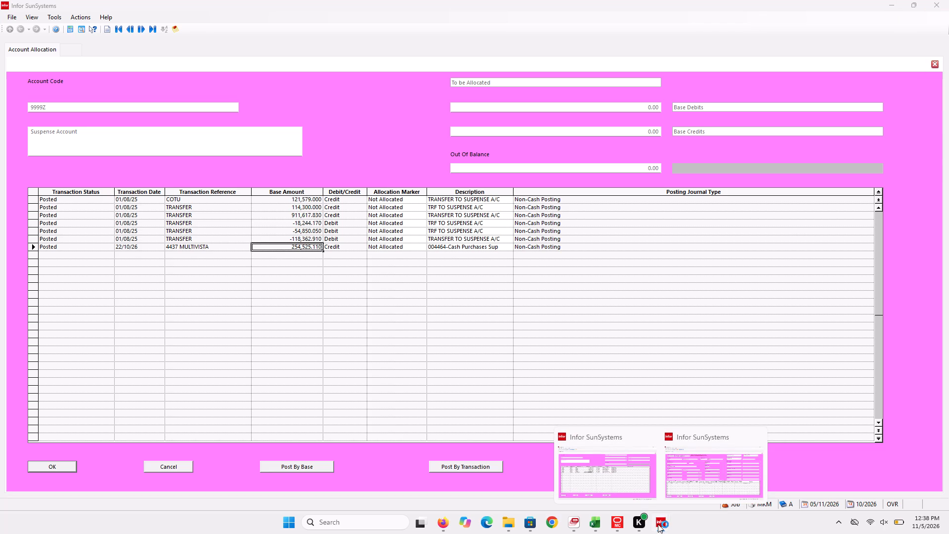
pyautogui.click(624, 481)
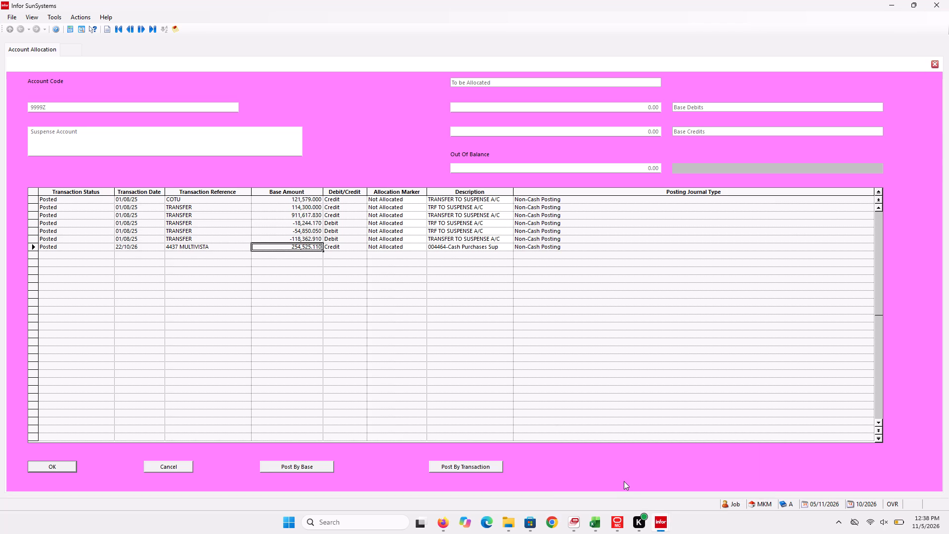
pyautogui.click(657, 517)
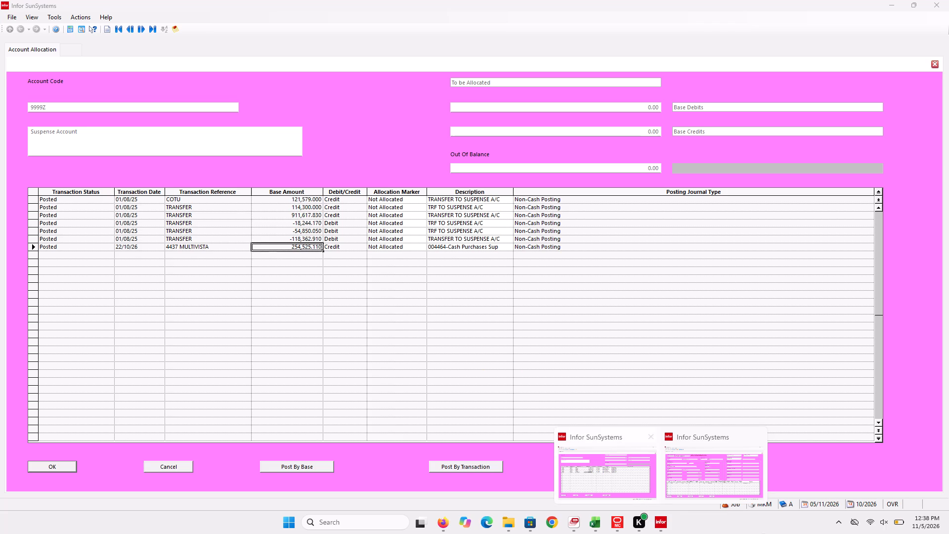
pyautogui.click(711, 473)
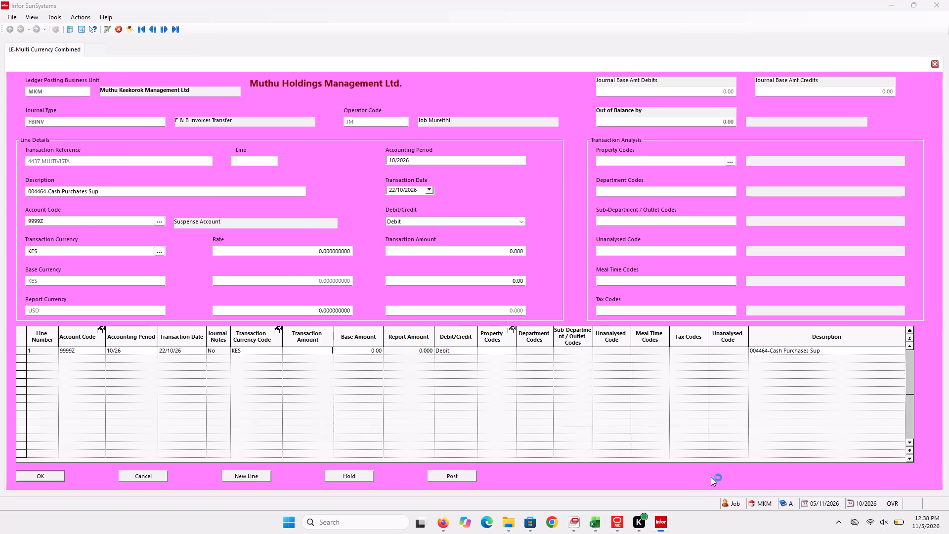
pyautogui.click(370, 349)
pyautogui.click(330, 350)
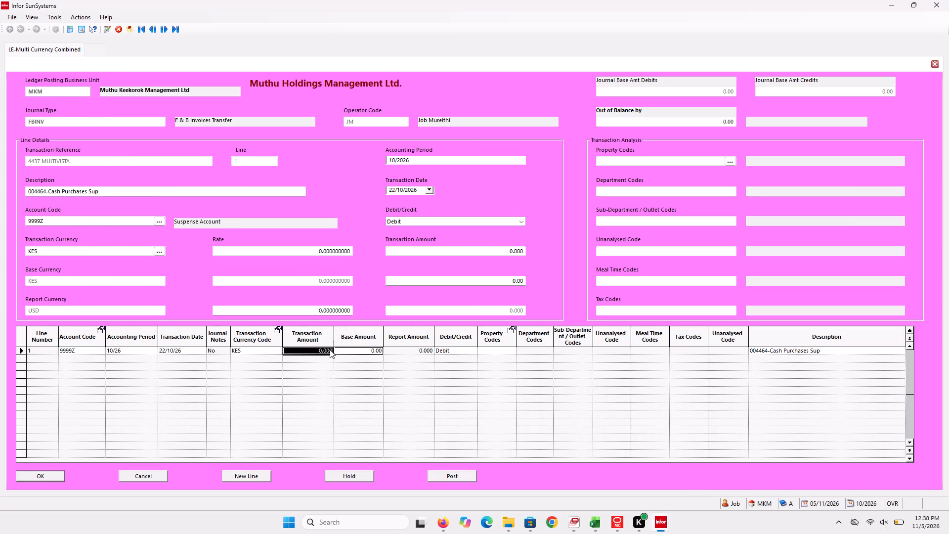
pyautogui.click(330, 350)
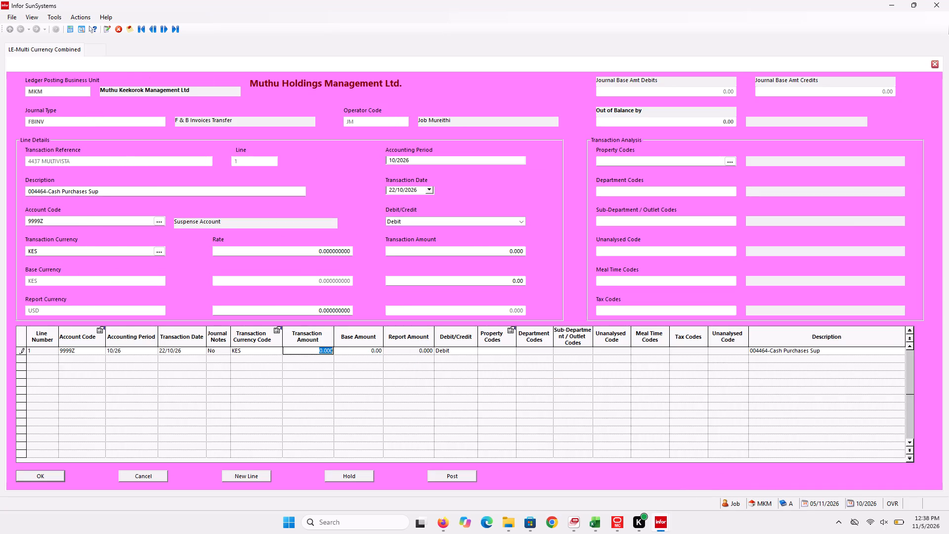
pyautogui.press('2')
pyautogui.write('54')
pyautogui.write('525')
pyautogui.write('.1')
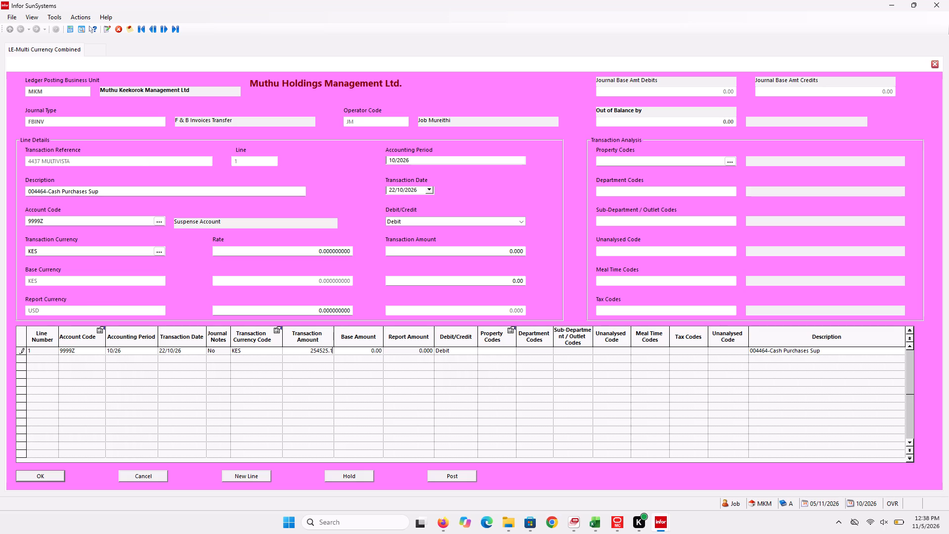
pyautogui.click(355, 350)
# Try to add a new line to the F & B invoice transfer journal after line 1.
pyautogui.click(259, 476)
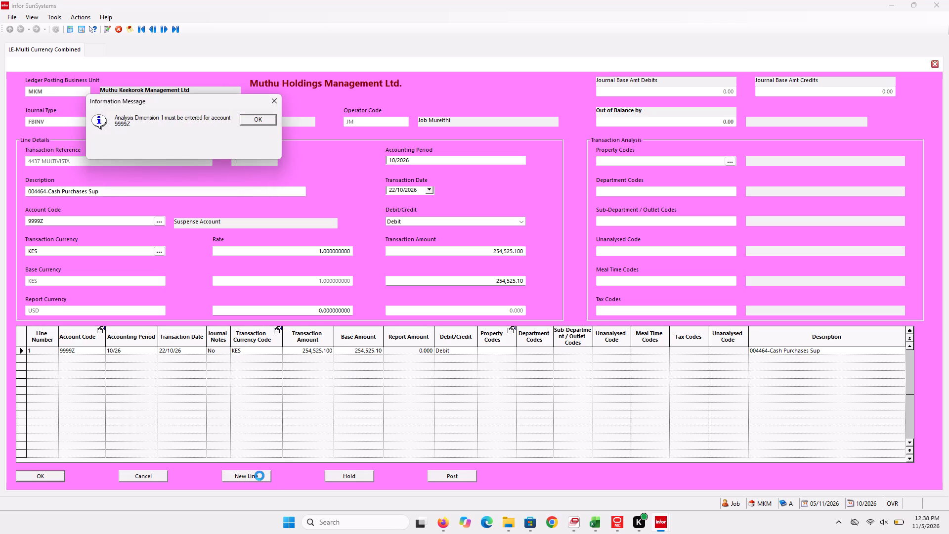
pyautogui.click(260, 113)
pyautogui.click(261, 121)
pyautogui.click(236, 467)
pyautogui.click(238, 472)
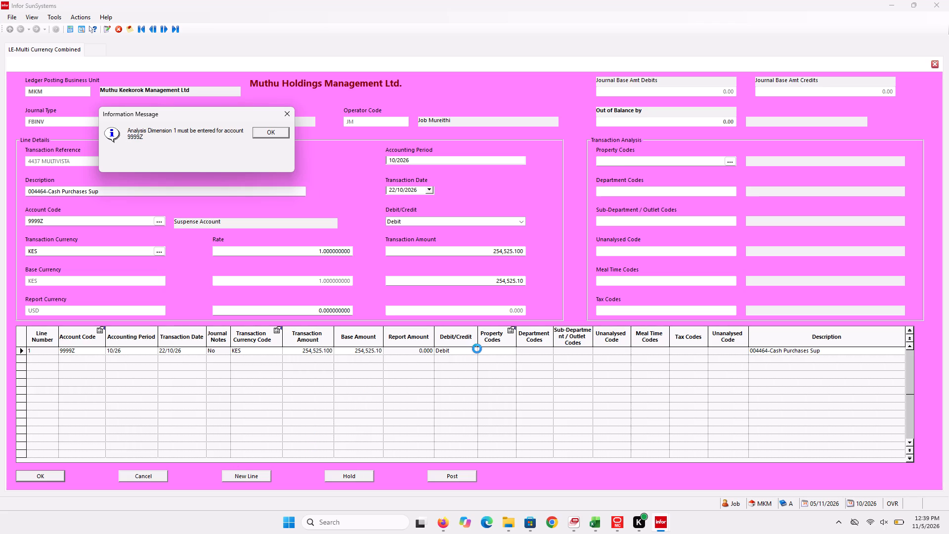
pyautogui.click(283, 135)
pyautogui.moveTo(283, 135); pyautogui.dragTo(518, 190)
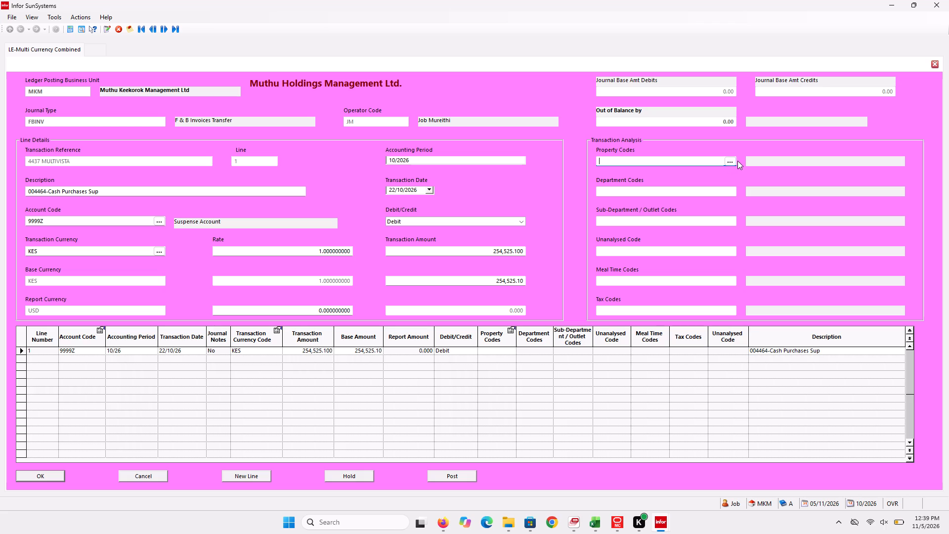
# Set the property code of journal line 1 to MKM, Muthu Keekorok Management Ltd.
pyautogui.click(733, 161)
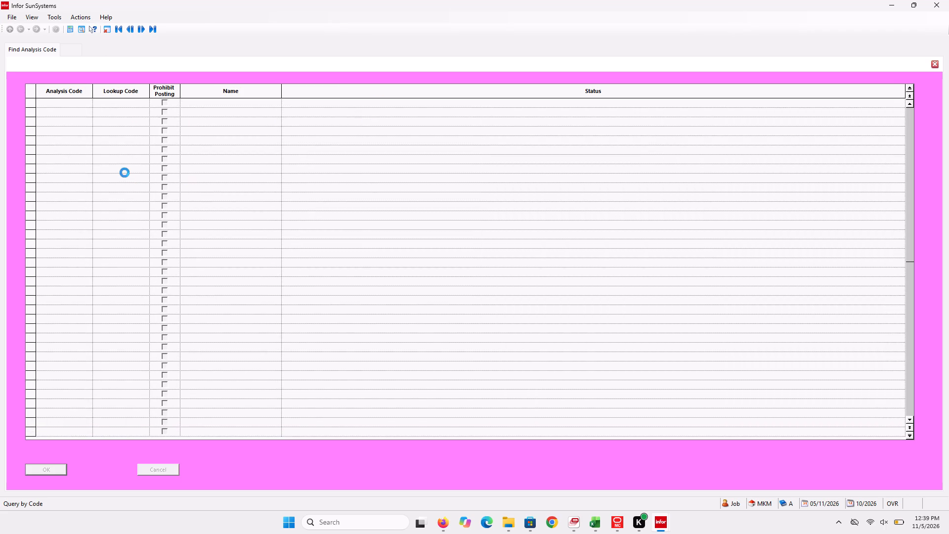
pyautogui.press('Return')
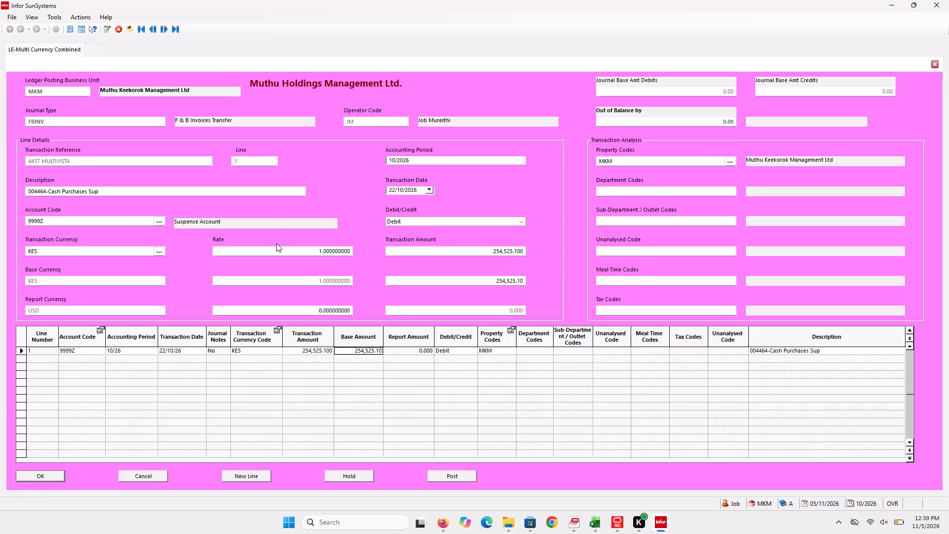
# Add a second line to the F & B invoice transfer journal with account code CMUL005.
pyautogui.click(251, 476)
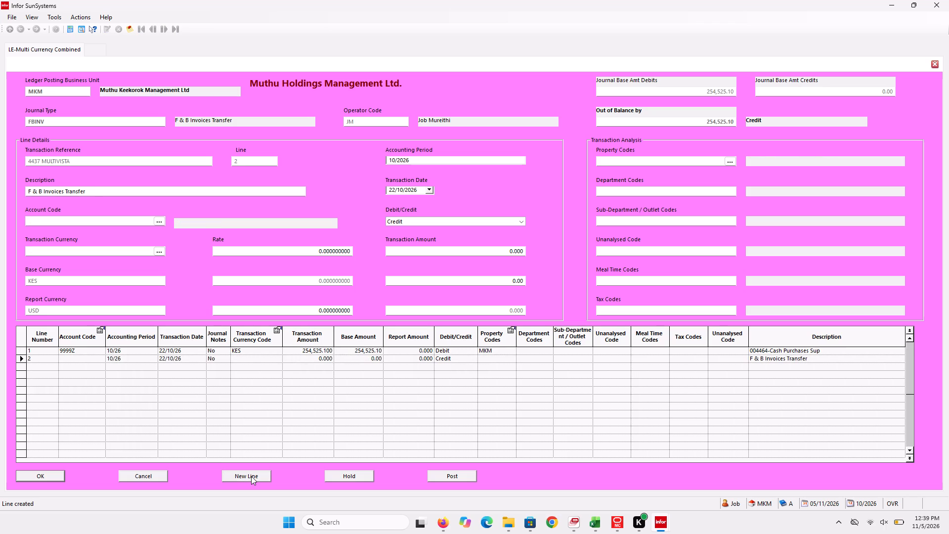
pyautogui.click(86, 358)
pyautogui.press('c')
pyautogui.write('mul')
pyautogui.write('005')
# Set the transaction currency of journal line 2 to KES, Kenya Shillings.
pyautogui.click(245, 361)
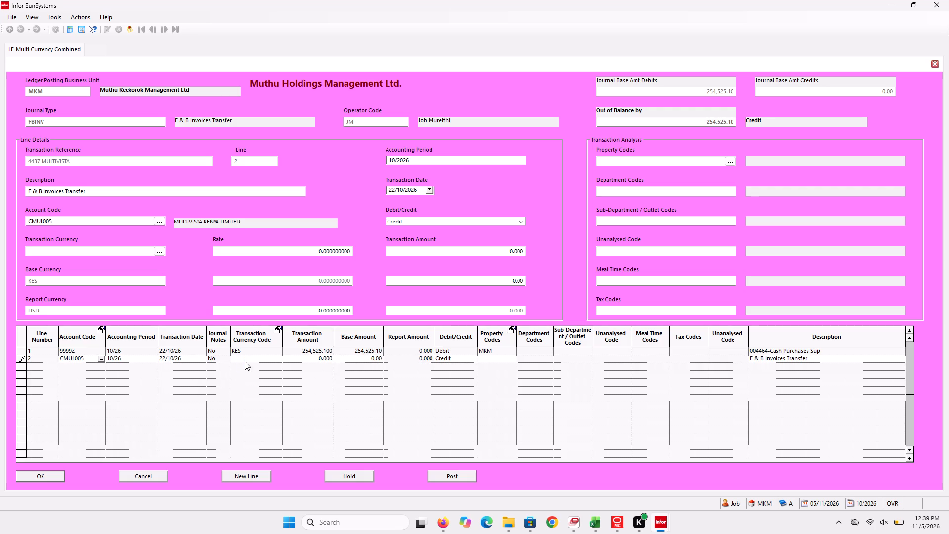
pyautogui.click(279, 356)
pyautogui.click(277, 357)
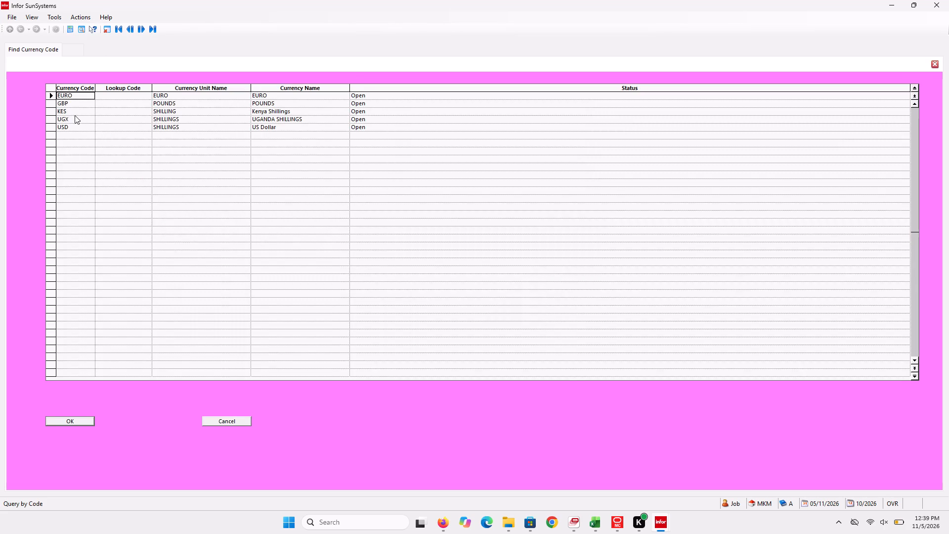
pyautogui.click(74, 115)
pyautogui.press('Return')
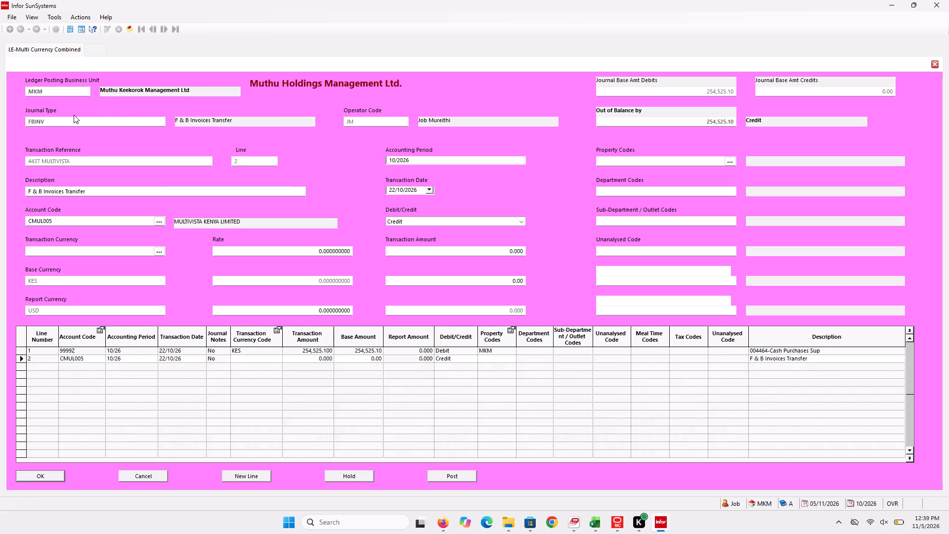
# Enter 252525.1 as the transaction amount of journal line 2.
pyautogui.click(306, 355)
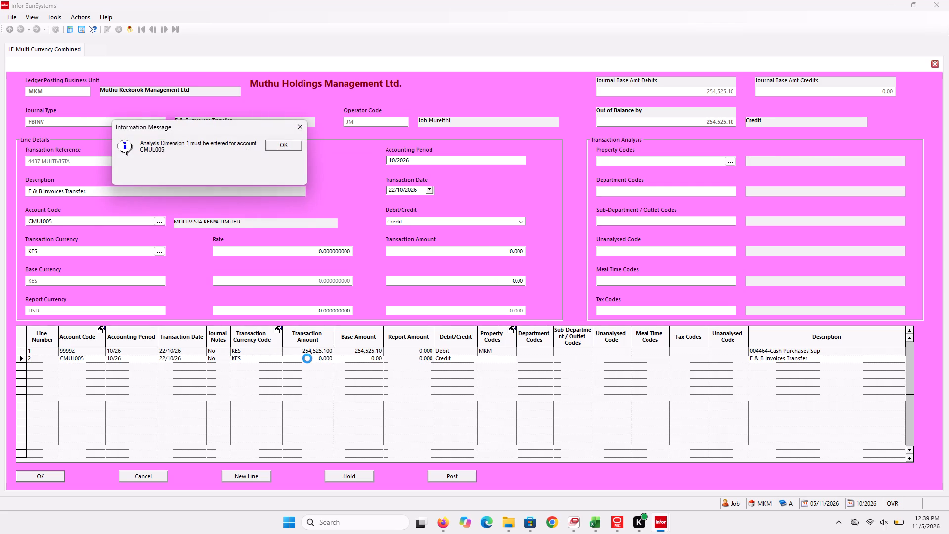
pyautogui.click(287, 148)
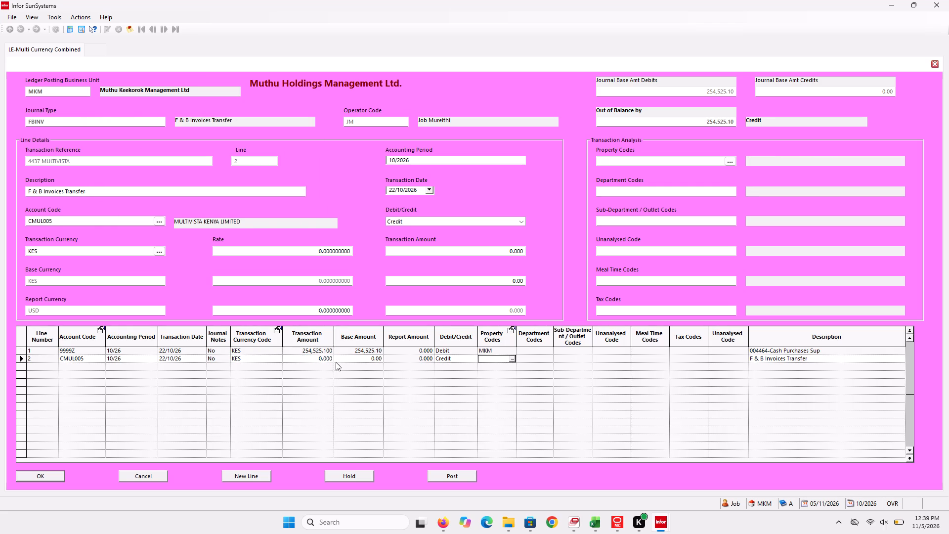
pyautogui.click(320, 360)
pyautogui.press('2')
pyautogui.write('52')
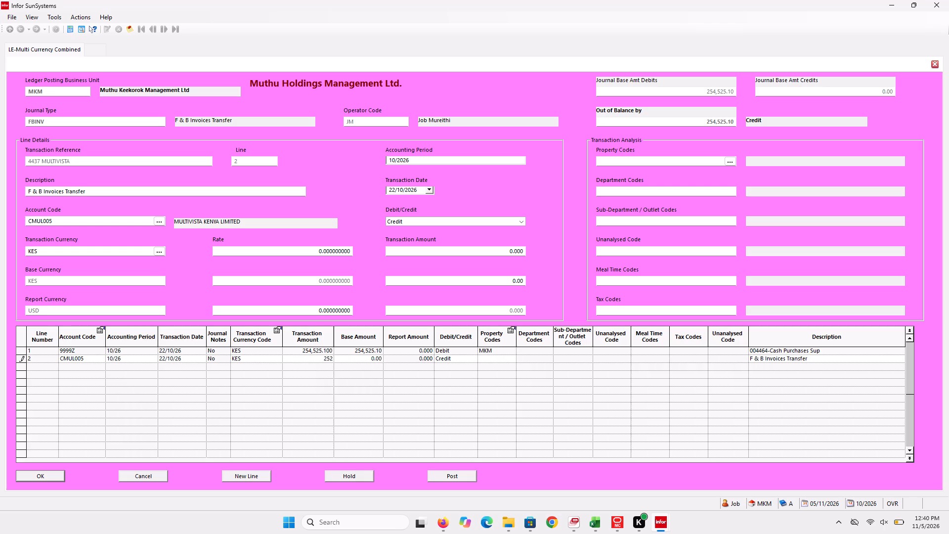
pyautogui.write('525')
pyautogui.write('.1')
pyautogui.click(361, 356)
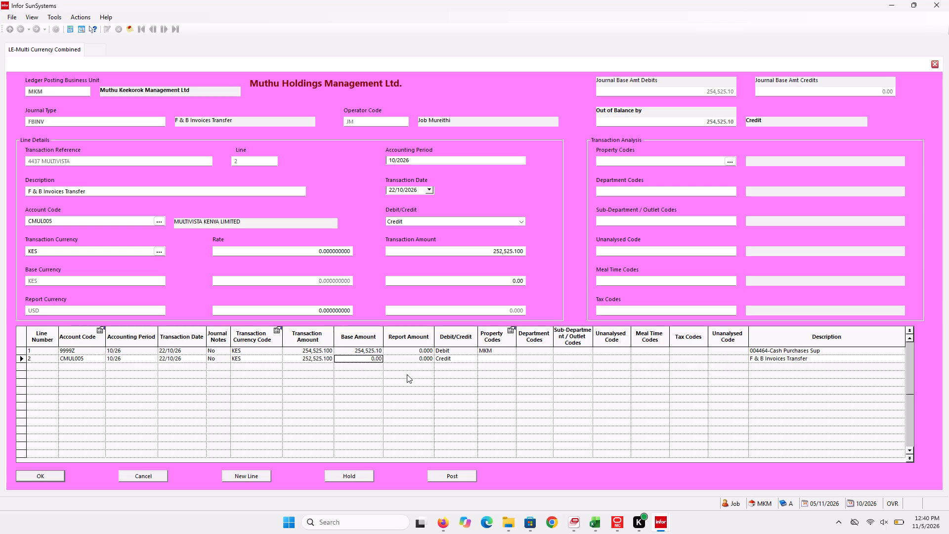
# Set the property code of journal line 2 to MKM.
pyautogui.click(483, 356)
pyautogui.click(511, 357)
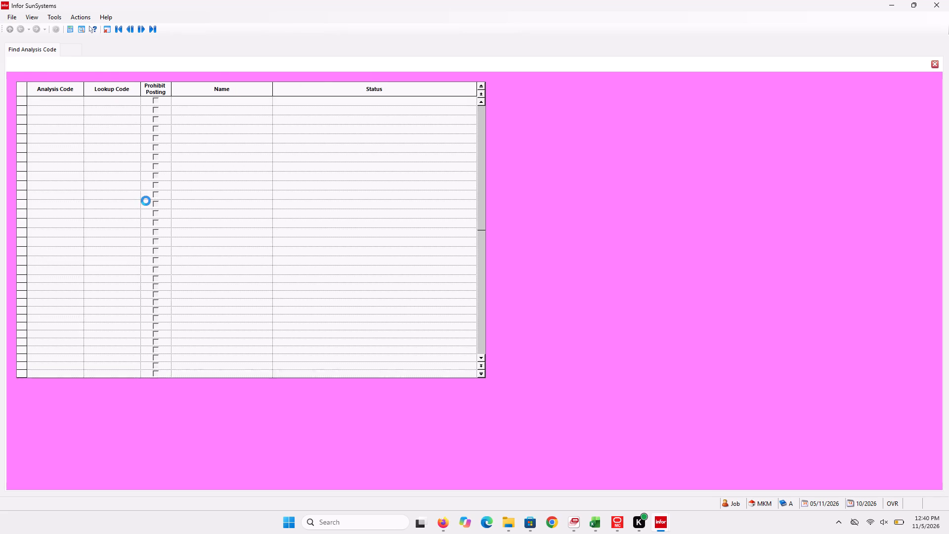
pyautogui.press('Return')
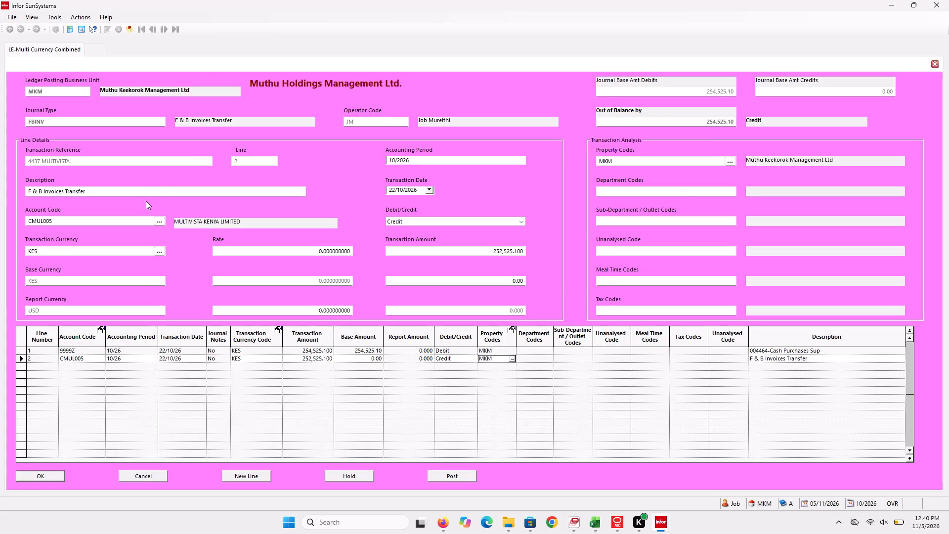
# Replace line 2's description with a copy of line 1's description, 004464-Cash Purchases Sup.
pyautogui.click(93, 193)
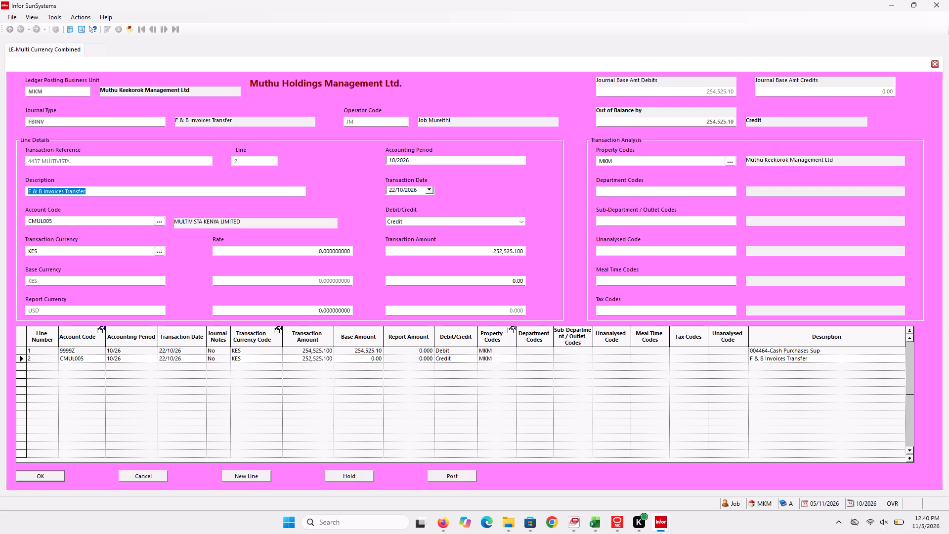
pyautogui.click(776, 348)
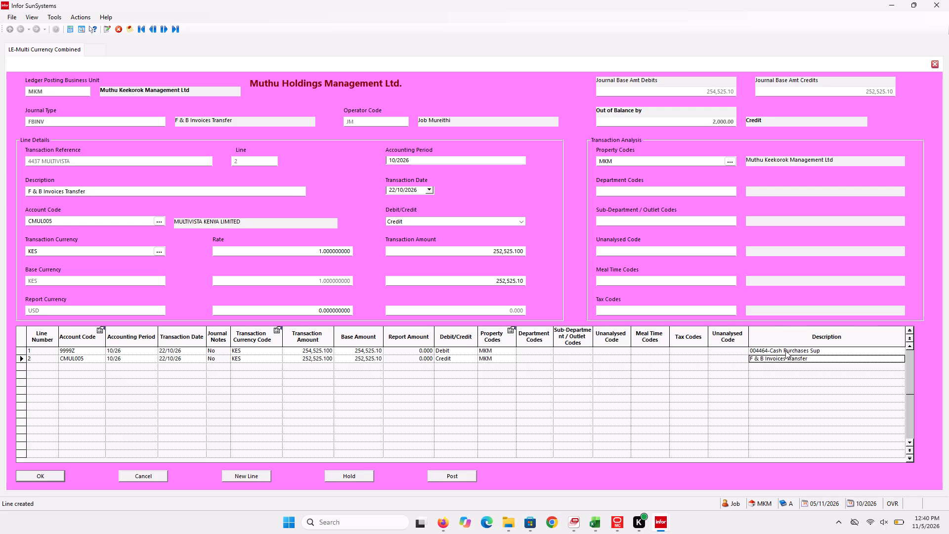
pyautogui.click(785, 351)
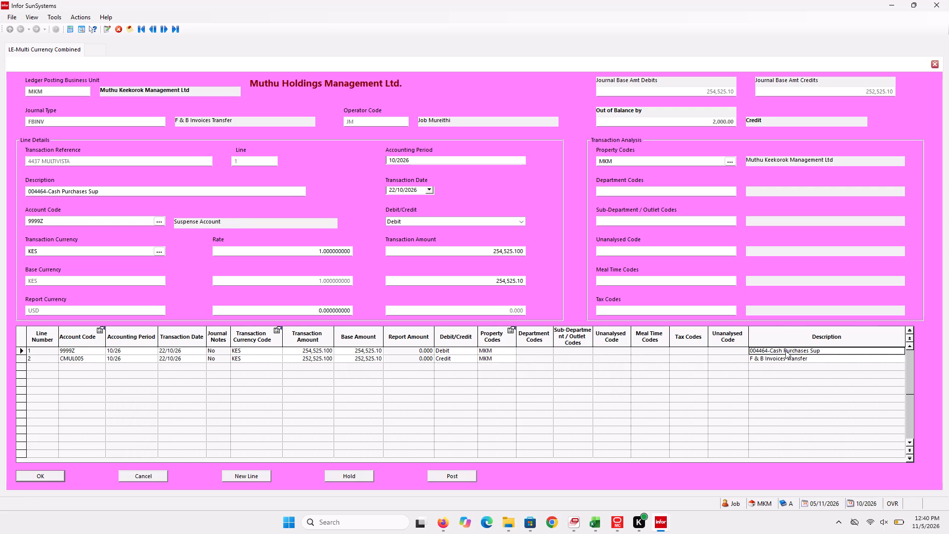
pyautogui.hotkey('ctrl', 'c')
pyautogui.click(380, 358)
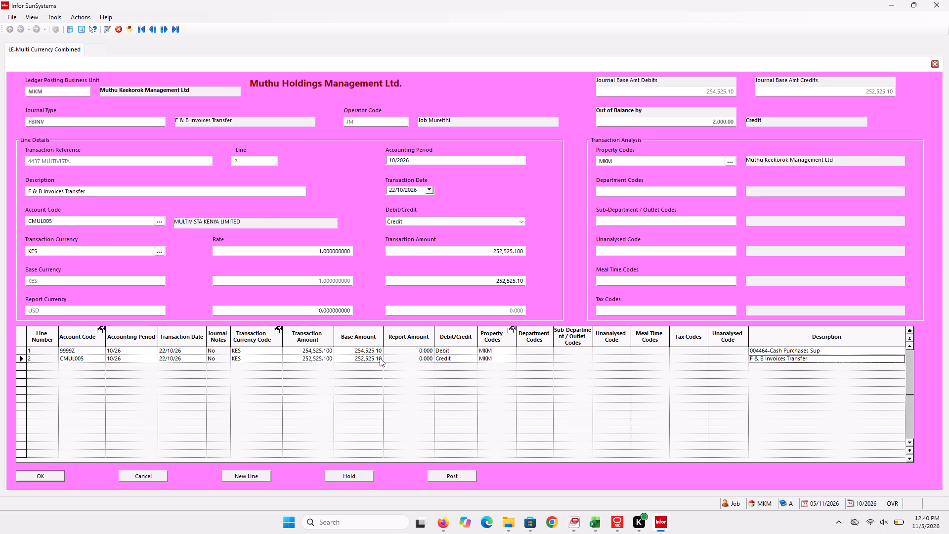
pyautogui.click(86, 190)
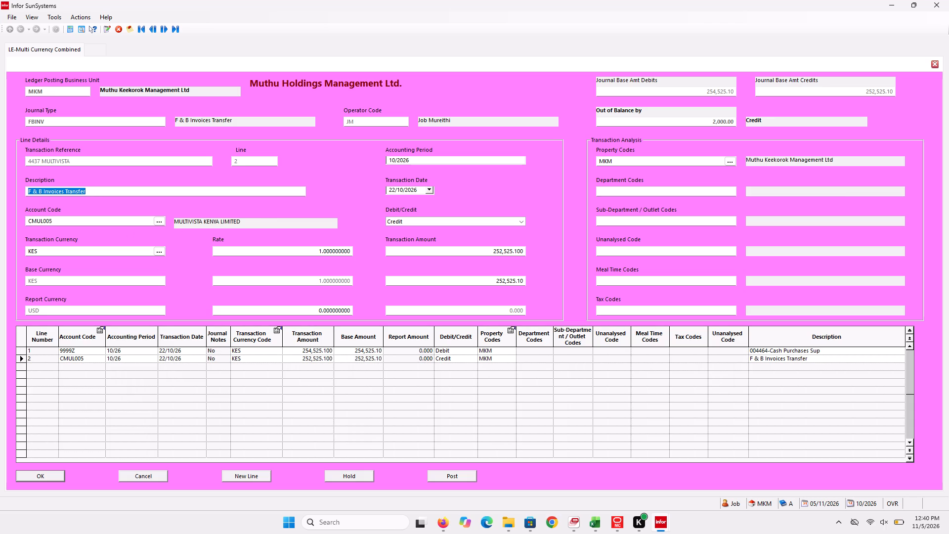
pyautogui.hotkey('ctrl', 'v')
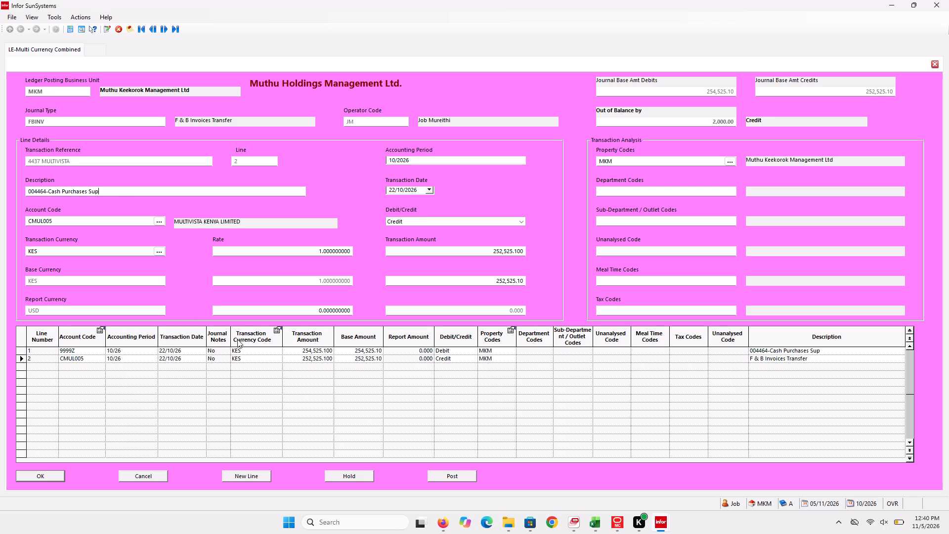
pyautogui.click(286, 382)
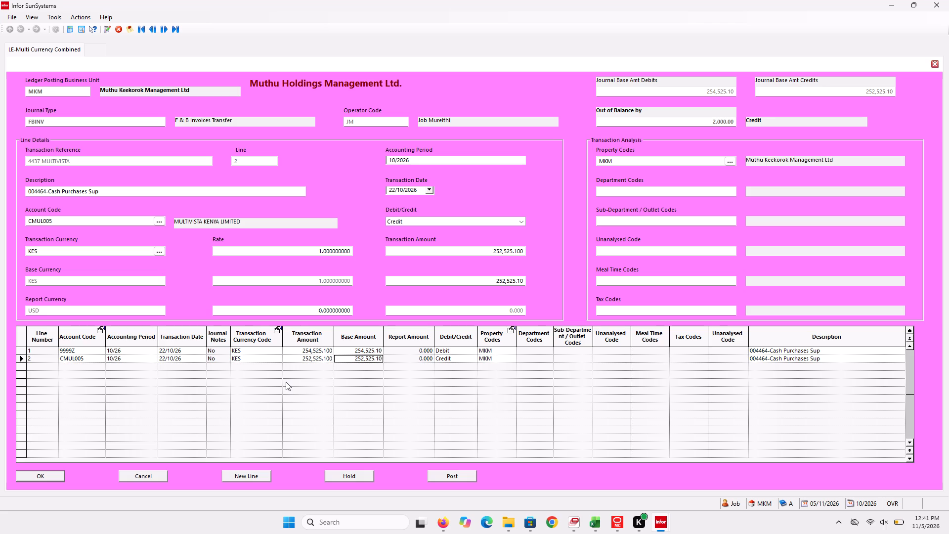
# Correct the base amount of journal line 2 to 254,525.10.
pyautogui.doubleClick(365, 356)
pyautogui.click(363, 359)
pyautogui.press('BackSpace')
pyautogui.press('4')
pyautogui.click(388, 363)
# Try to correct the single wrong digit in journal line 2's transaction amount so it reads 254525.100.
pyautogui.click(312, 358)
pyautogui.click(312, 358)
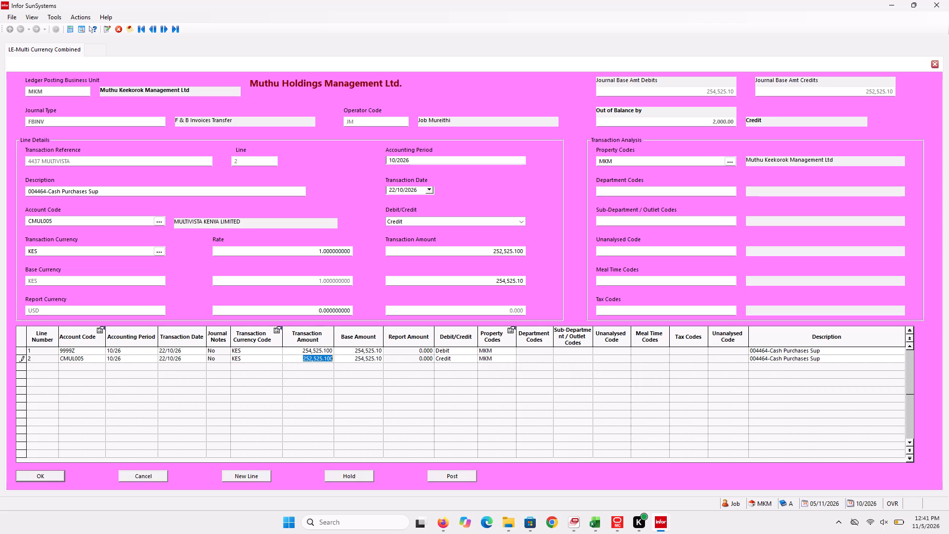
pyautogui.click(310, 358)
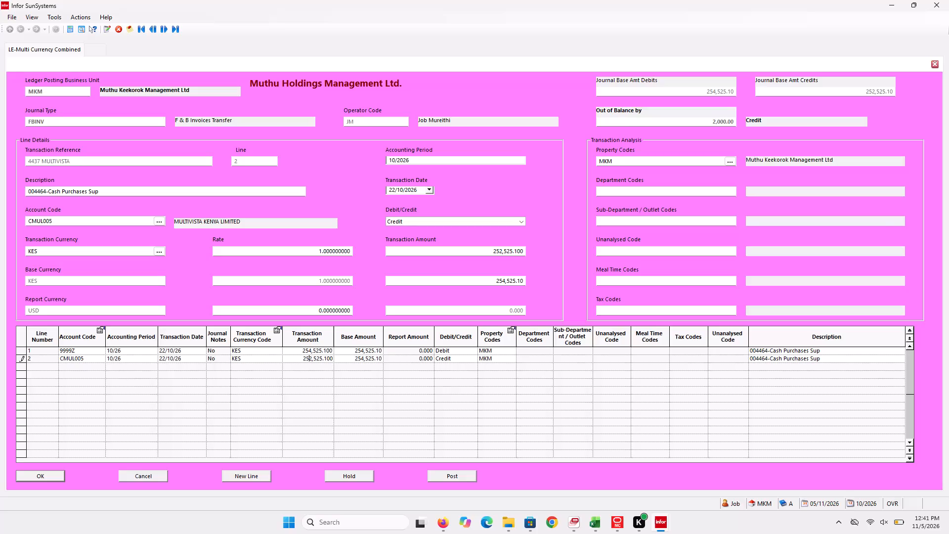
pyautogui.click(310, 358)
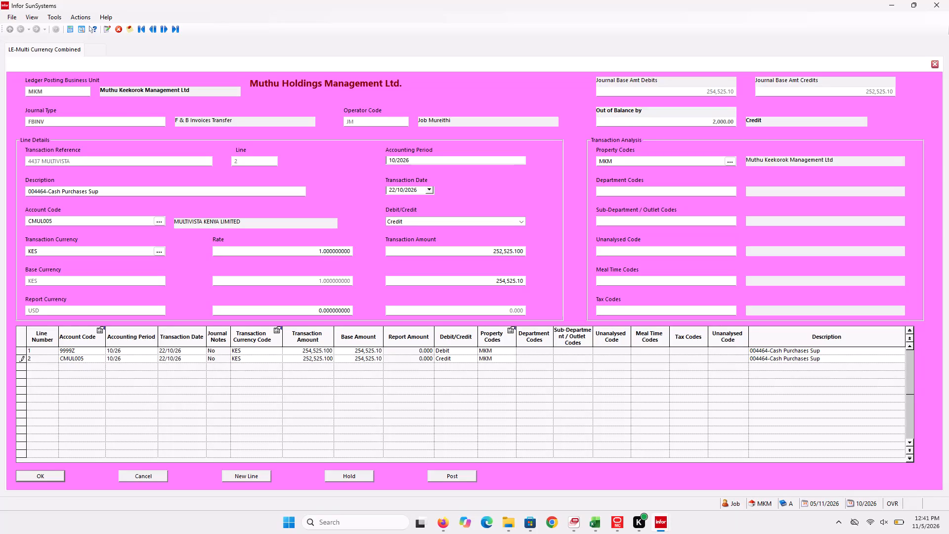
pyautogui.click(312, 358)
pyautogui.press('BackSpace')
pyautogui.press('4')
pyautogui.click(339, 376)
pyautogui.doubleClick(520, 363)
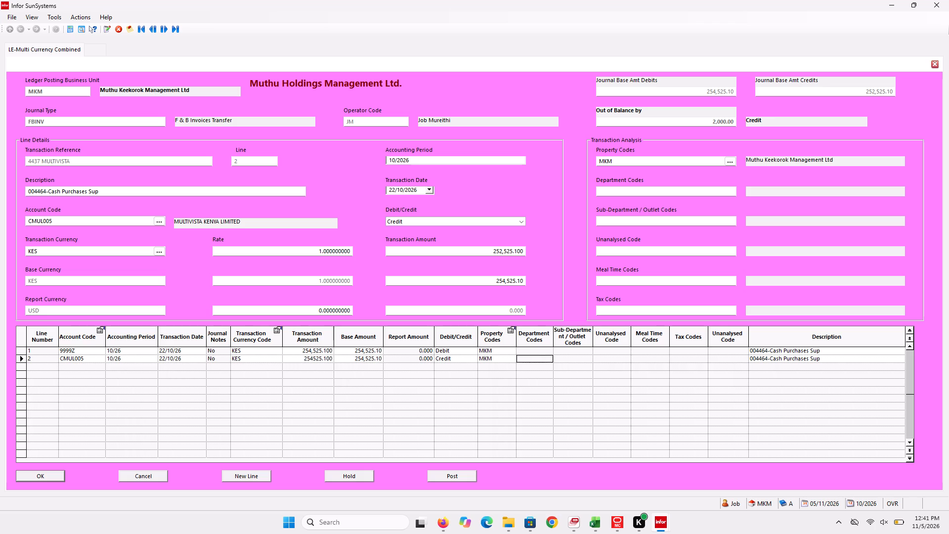
# Clear the transaction amount of journal line 2 completely, re-enter it as 254525.1 and commit the line.
pyautogui.click(330, 358)
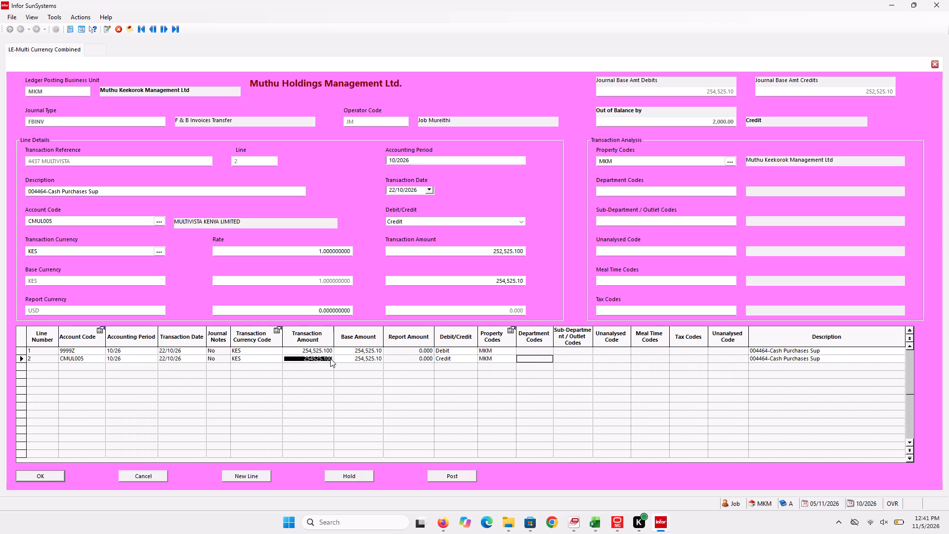
pyautogui.press('BackSpace')
pyautogui.press('BackSpace')
pyautogui.doubleClick(331, 358)
pyautogui.press('BackSpace')
pyautogui.press('BackSpace')
pyautogui.press('BackSpace')
pyautogui.press('BackSpace')
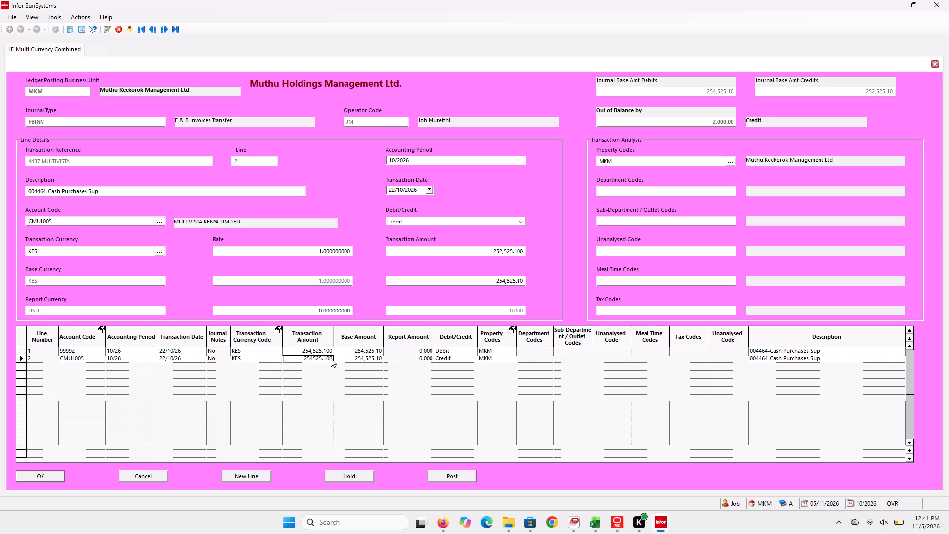
pyautogui.tripleClick(331, 358)
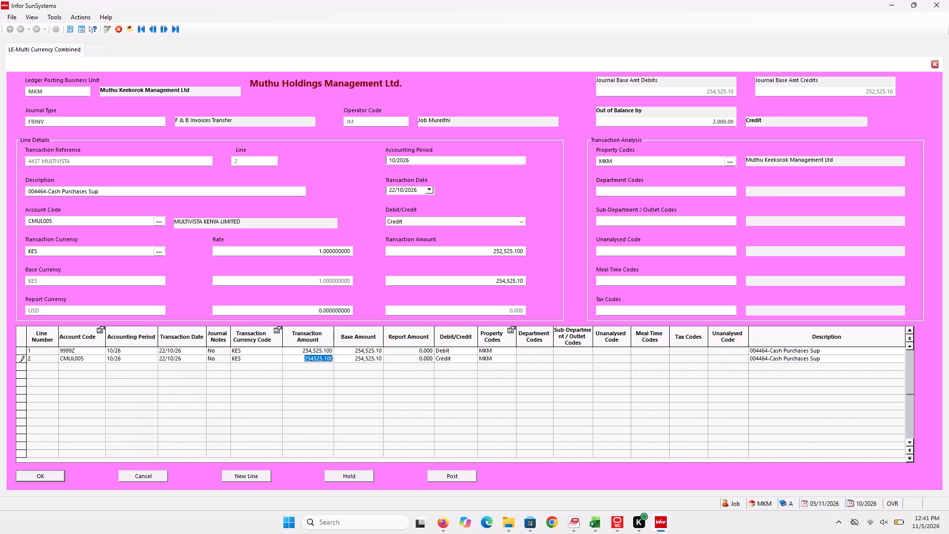
pyautogui.click(319, 358)
pyautogui.press('BackSpace')
pyautogui.press('BackSpace')
pyautogui.press('BackSpace')
pyautogui.press('BackSpace')
pyautogui.press('BackSpace')
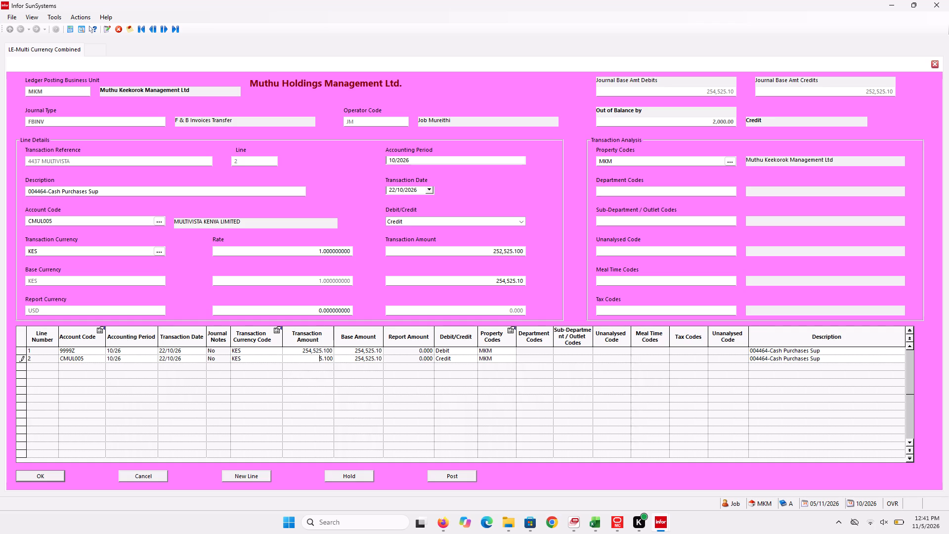
pyautogui.click(331, 359)
pyautogui.press('BackSpace')
pyautogui.press('BackSpace')
pyautogui.press('BackSpace')
pyautogui.press('BackSpace')
pyautogui.press('BackSpace')
pyautogui.press('5')
pyautogui.press('BackSpace')
pyautogui.write('254')
pyautogui.write('525')
pyautogui.write('.1')
pyautogui.press('Return')
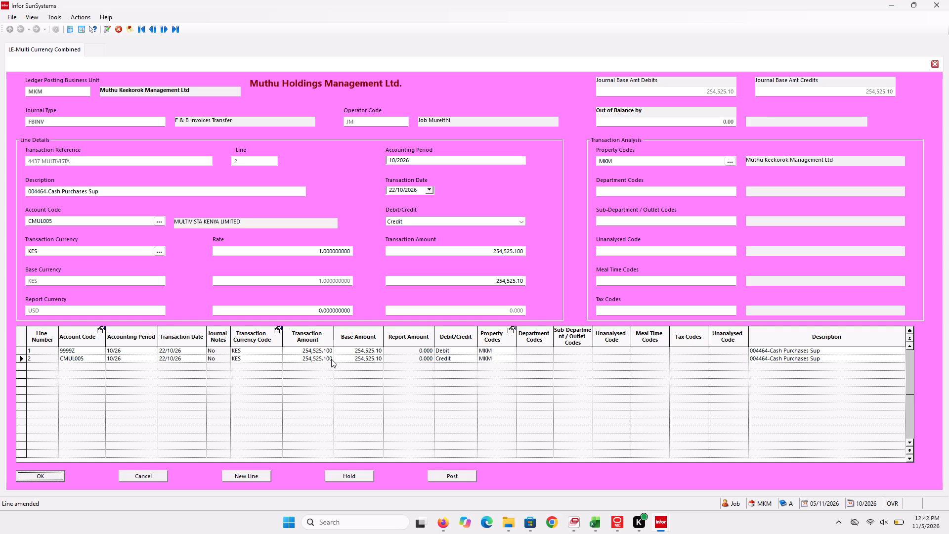
pyautogui.click(519, 359)
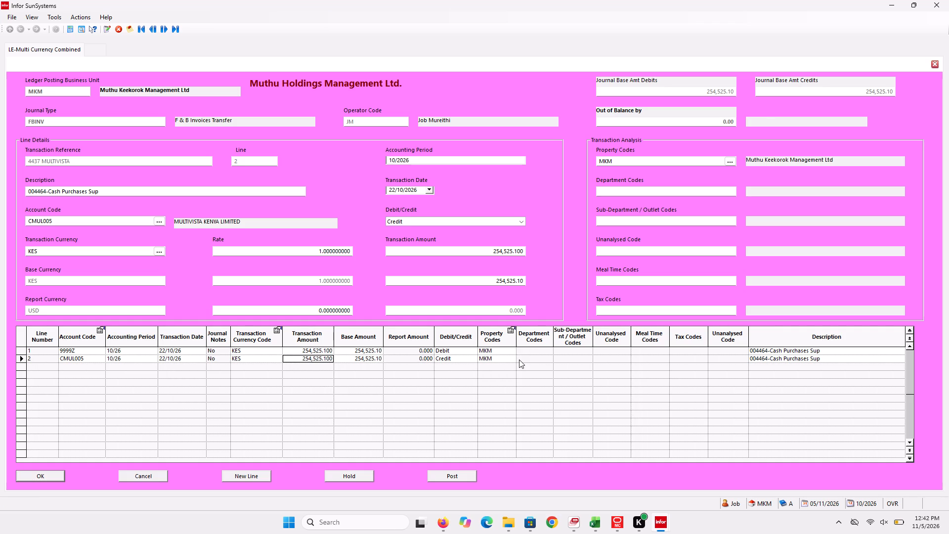